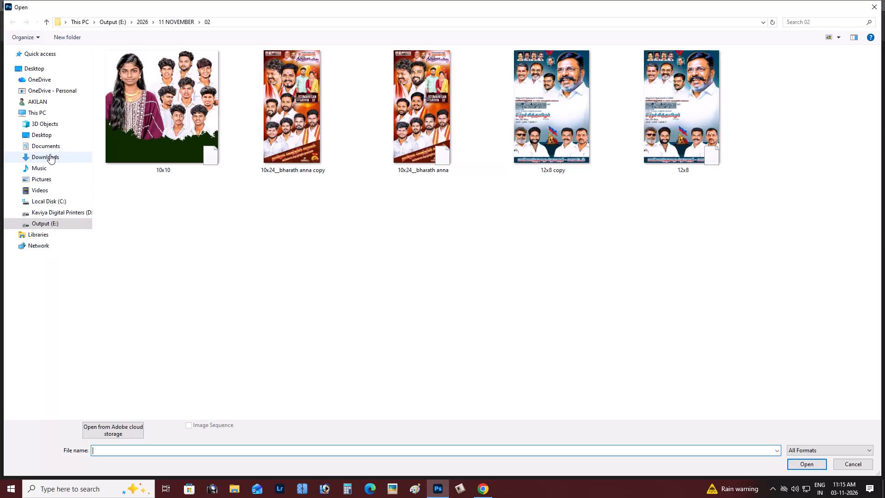
Open the file 10x10 (4) from the Downloads folder.
click(50, 154)
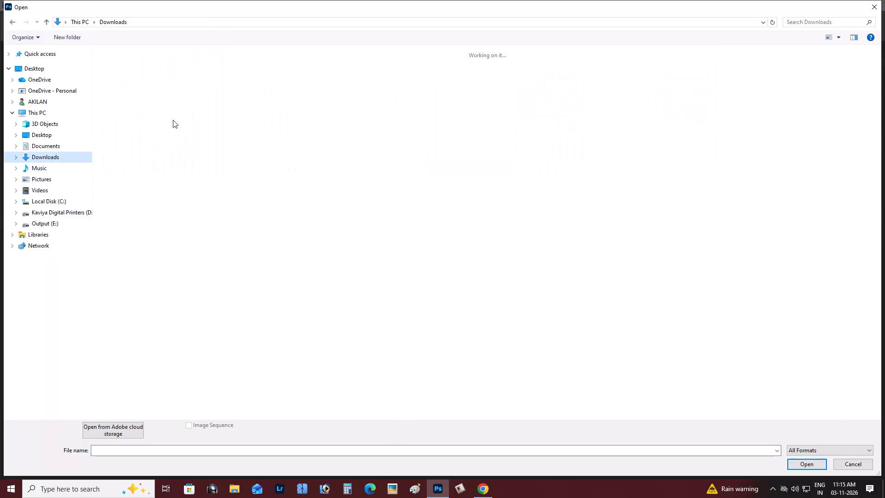
click(173, 120)
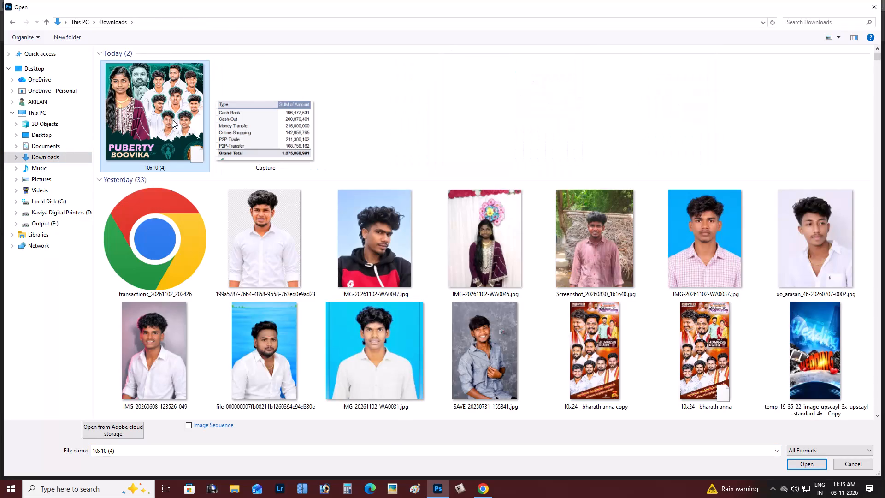
key(Return)
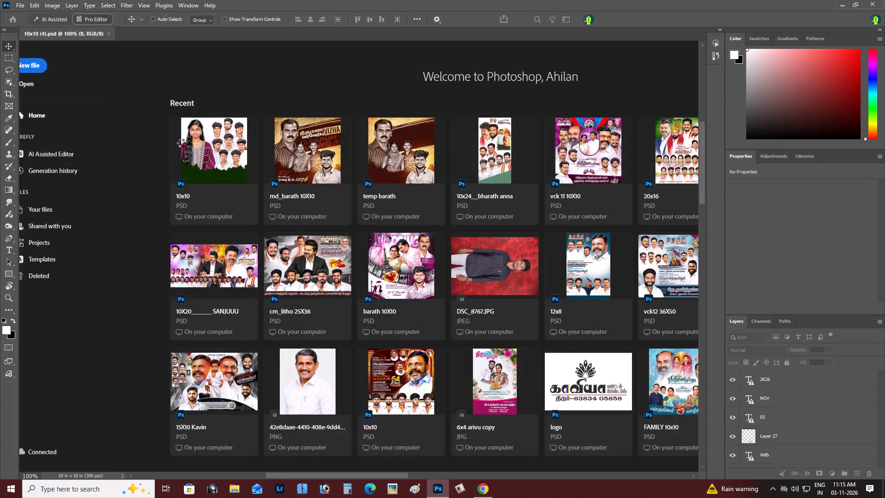
Switch the poster to full-screen mode, toggle the extras, and hide the interface panels.
scroll(254, 139, down, 1)
key(f)
key(ctrl+h)
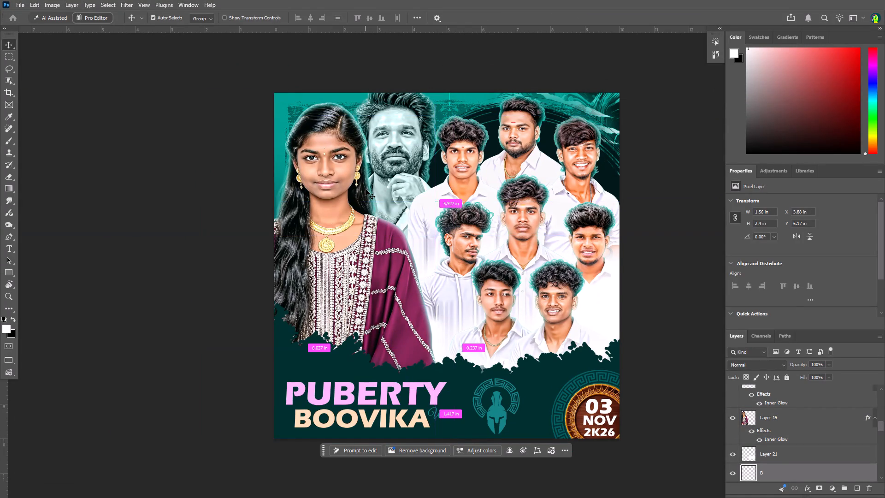
key(ctrl+0)
key(Tab)
key(ctrl+plus)
key(ctrl+plus)
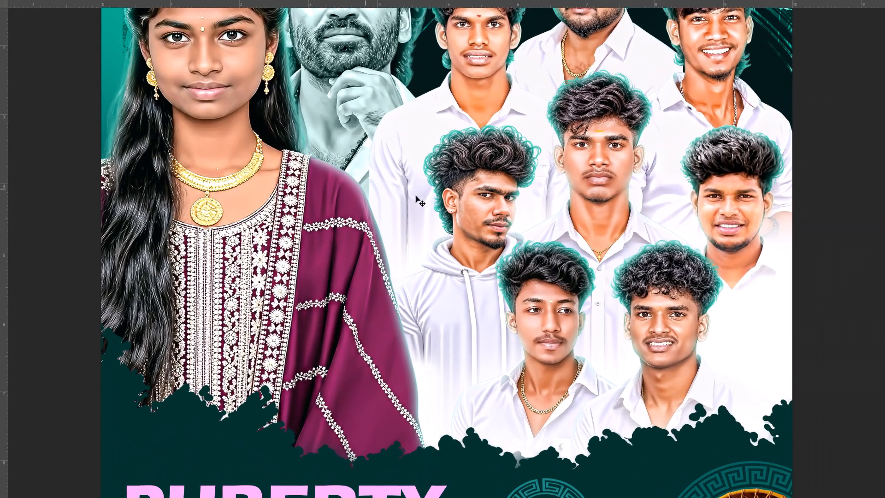
Examine the poster's portraits up close, from the girl and the bearded man to the group of young men in white.
key(space)
key(space)
key(space)
key(space)
key(space)
key(space)
key(space)
key(space)
key(space)
key(space)
key(space)
key(space)
key(space)
key(space)
key(space)
key(space)
key(space)
key(space)
key(space)
key(space)
drag(404, 199, 392, 236)
click(392, 236)
key(z)
key(z)
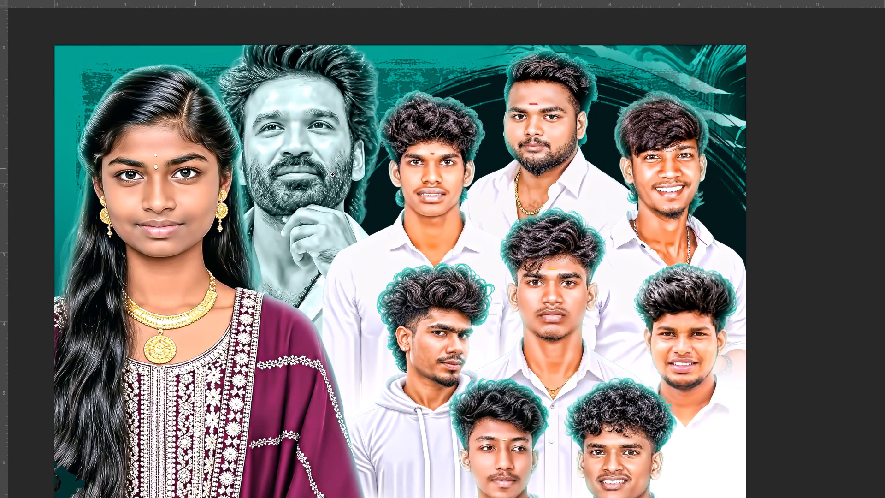
key(space)
key(space)
key(space)
key(space)
key(space)
key(space)
key(space)
key(space)
key(space)
key(space)
key(space)
key(space)
key(space)
key(space)
key(space)
key(space)
key(space)
key(space)
key(space)
key(space)
drag(376, 181, 375, 166)
drag(375, 160, 375, 136)
click(378, 178)
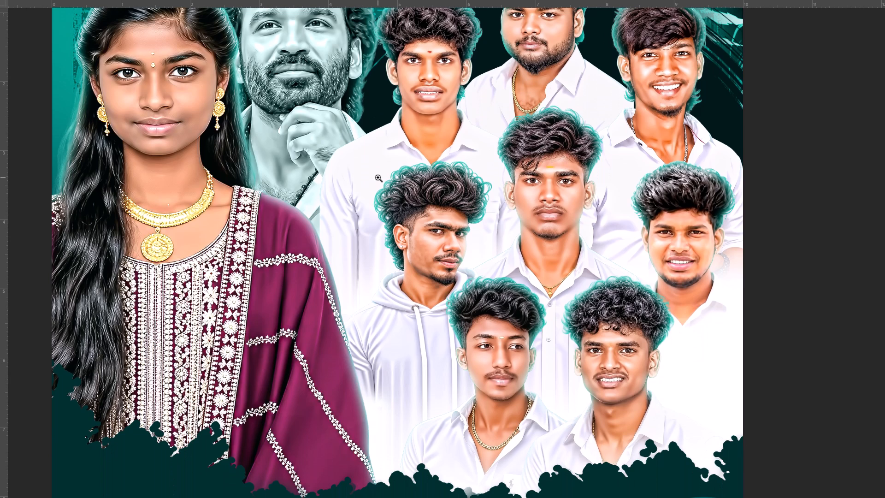
scroll(378, 164, down, 3)
scroll(389, 184, up, 7)
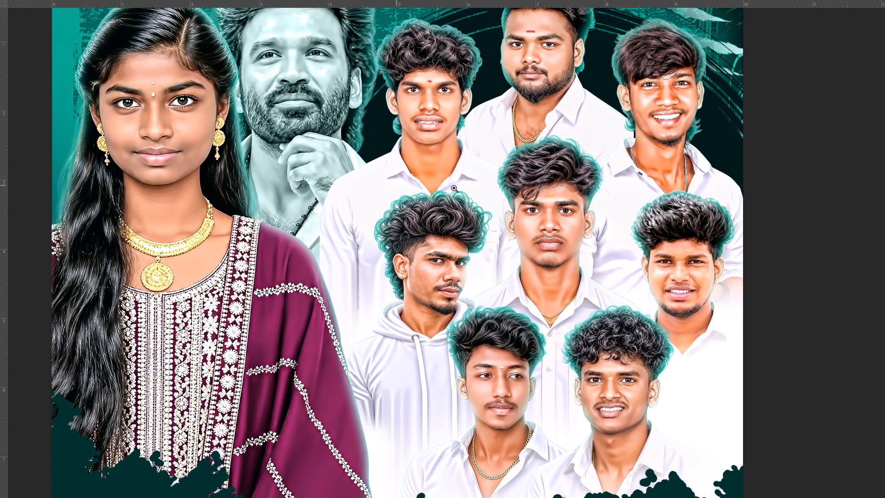
scroll(529, 189, up, 4)
key(space)
key(space)
key(space)
key(space)
key(space)
key(space)
key(space)
key(space)
key(space)
key(space)
key(space)
key(space)
key(space)
key(space)
key(space)
key(space)
key(space)
key(space)
key(space)
key(space)
drag(537, 173, 536, 182)
drag(536, 182, 536, 125)
drag(536, 123, 528, 119)
click(527, 119)
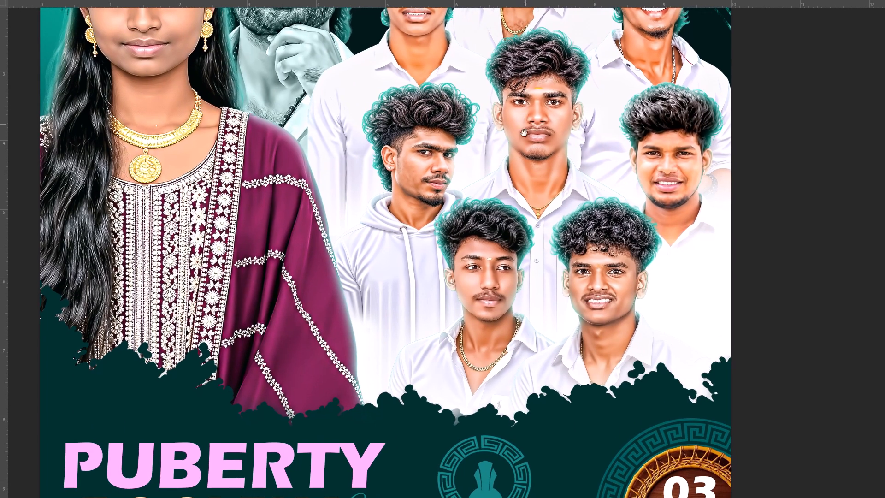
key(space)
key(space)
key(space)
key(space)
key(space)
key(space)
key(space)
key(space)
key(space)
key(space)
key(space)
key(space)
key(space)
key(space)
key(space)
key(space)
key(space)
key(space)
key(space)
key(space)
drag(440, 154, 446, 190)
click(446, 190)
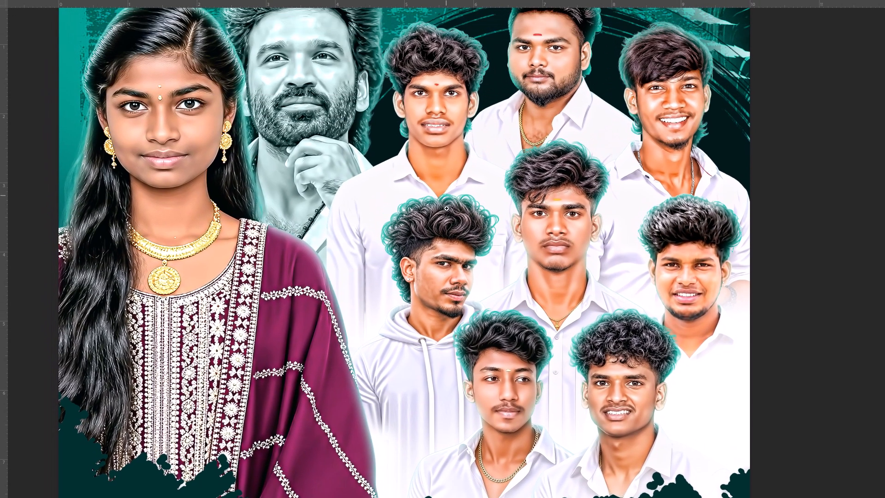
key(space)
key(space)
key(space)
key(space)
drag(448, 216, 444, 201)
click(444, 195)
key(space)
drag(455, 267, 454, 243)
click(454, 239)
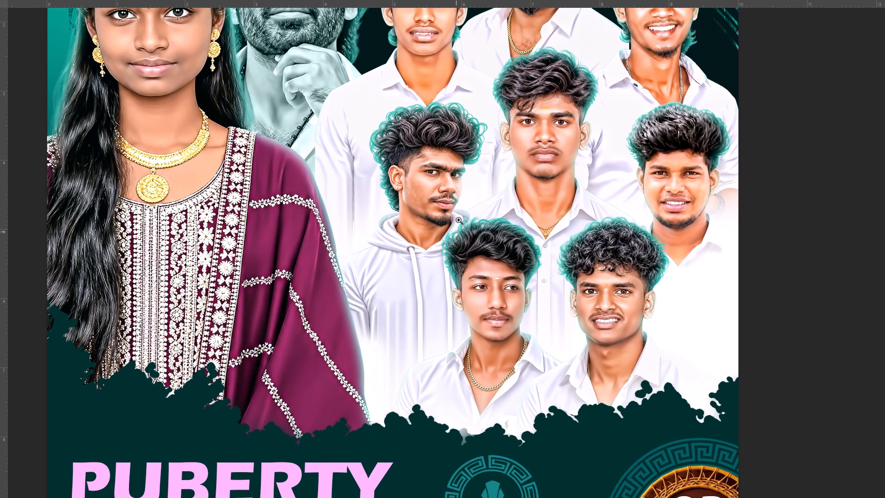
key(v)
key(space)
key(space)
key(space)
key(space)
drag(453, 219, 446, 215)
click(445, 214)
key(space)
key(space)
key(space)
key(space)
key(space)
drag(454, 210, 445, 223)
click(445, 223)
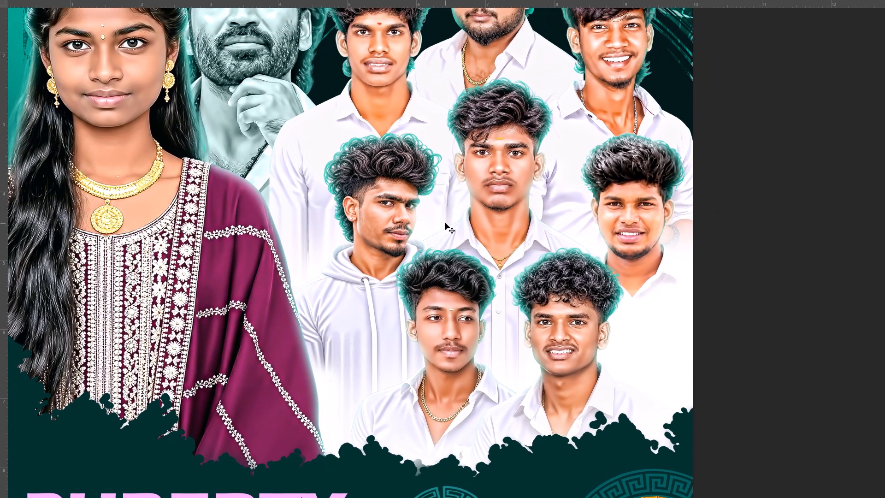
key(ctrl+minus)
key(space)
key(space)
key(space)
key(space)
key(space)
key(space)
key(space)
click(445, 223)
click(442, 221)
key(z)
click(442, 221)
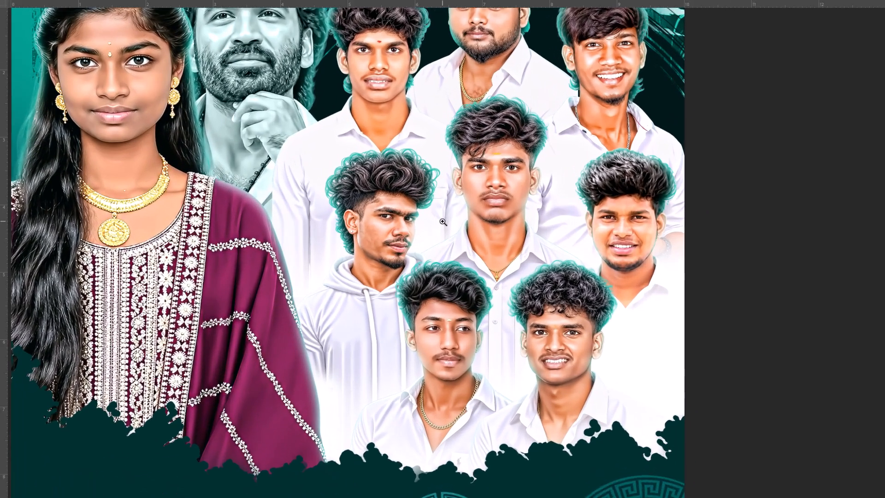
key(space)
drag(442, 221, 437, 213)
click(437, 213)
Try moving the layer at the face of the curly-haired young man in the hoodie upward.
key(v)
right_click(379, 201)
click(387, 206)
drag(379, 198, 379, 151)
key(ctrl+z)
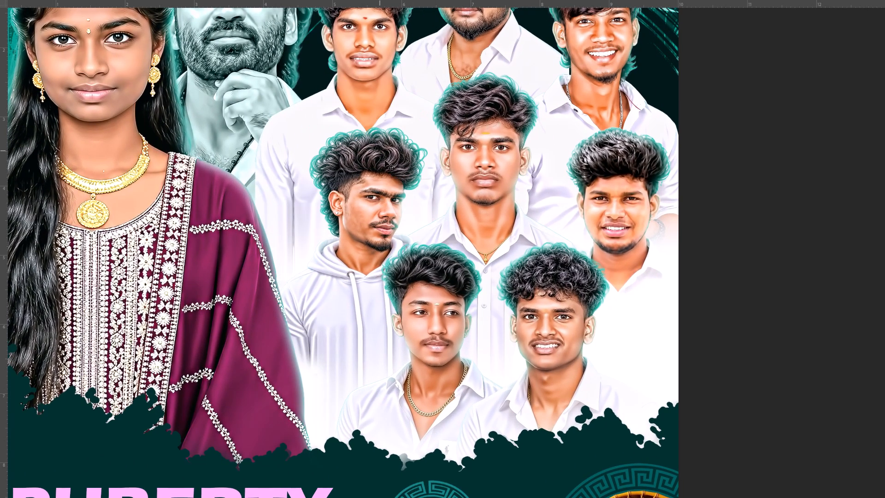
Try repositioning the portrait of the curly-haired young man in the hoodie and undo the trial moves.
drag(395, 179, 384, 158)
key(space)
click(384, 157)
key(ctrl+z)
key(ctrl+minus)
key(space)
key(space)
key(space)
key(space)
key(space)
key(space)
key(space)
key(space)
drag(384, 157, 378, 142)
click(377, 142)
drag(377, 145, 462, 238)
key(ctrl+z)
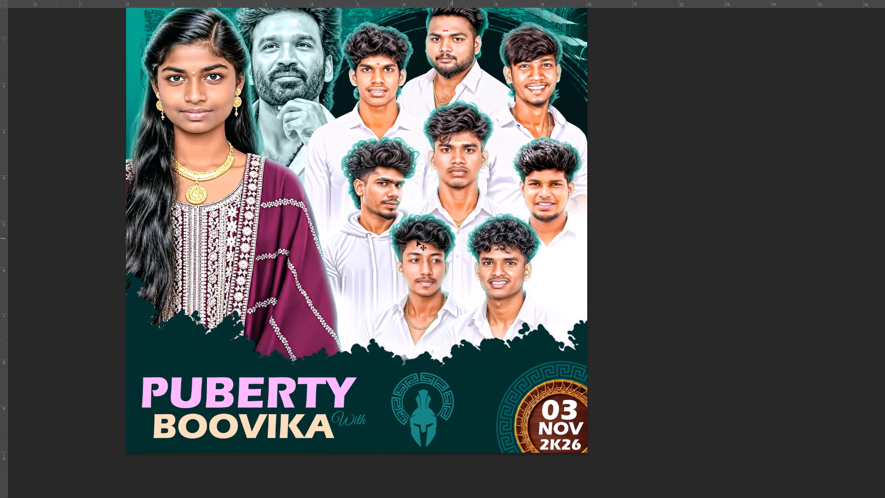
Move the portrait of the young man in the hoodie straight down to the front row.
drag(383, 197, 383, 262)
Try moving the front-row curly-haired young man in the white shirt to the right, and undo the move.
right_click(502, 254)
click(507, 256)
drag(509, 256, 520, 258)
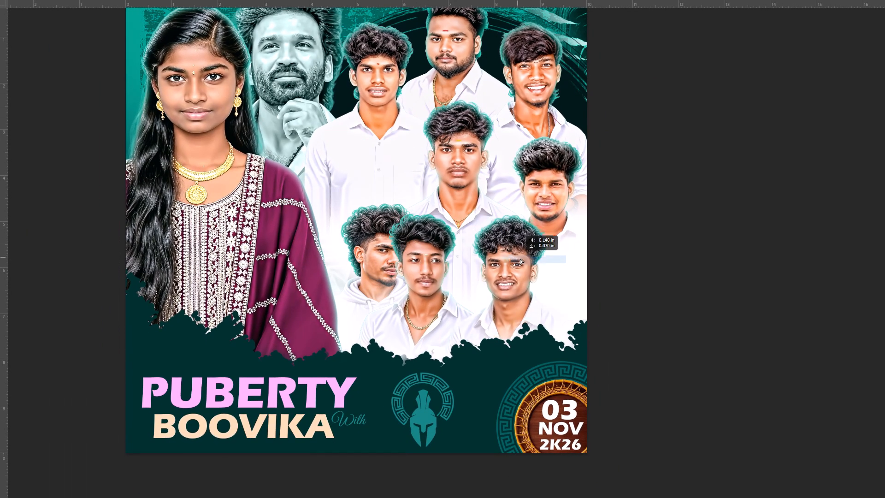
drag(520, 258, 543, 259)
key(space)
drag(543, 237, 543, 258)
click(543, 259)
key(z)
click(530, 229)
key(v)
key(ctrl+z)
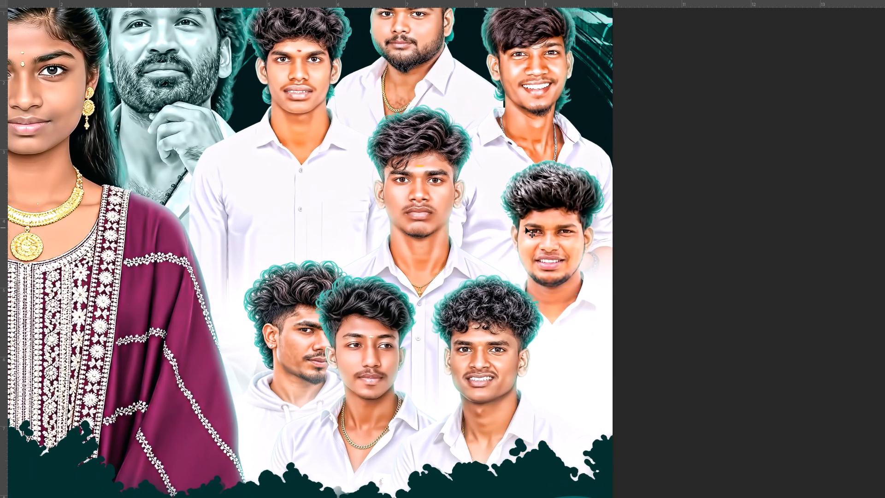
Select the portrait layers of the bearded man and the two back-row young men beside him, undoing each small test move.
key(ctrl+minus)
scroll(528, 218, up, 3)
scroll(528, 218, down, 3)
scroll(528, 218, up, 2)
scroll(528, 218, down, 2)
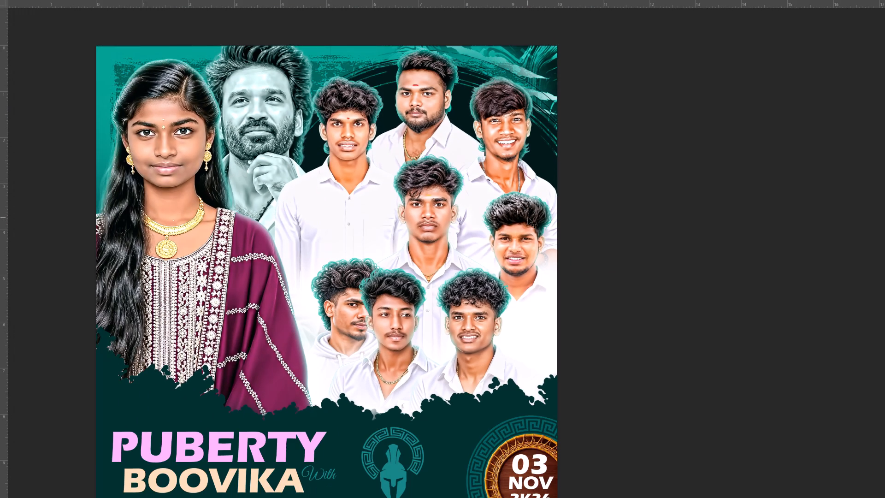
scroll(513, 190, up, 1)
right_click(431, 94)
click(442, 100)
drag(443, 100, 453, 102)
key(ctrl+z)
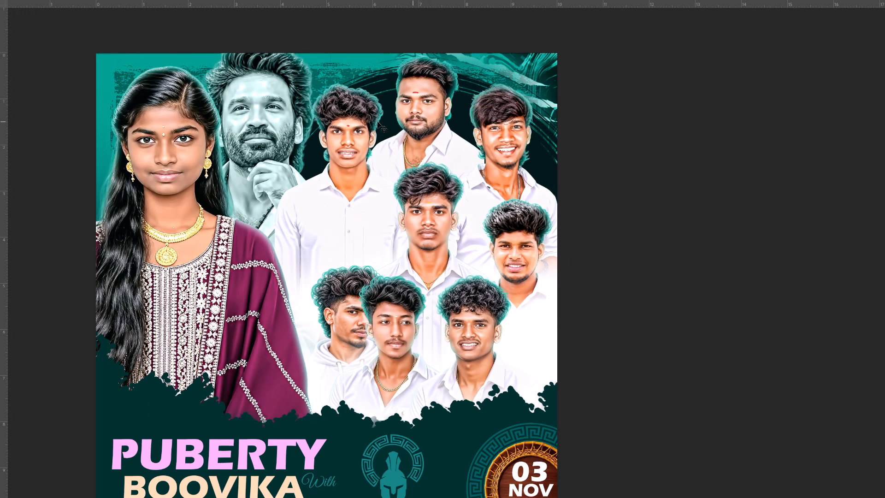
shift+right_click(365, 122)
shift+click(370, 125)
drag(373, 127, 381, 130)
key(ctrl+z)
shift+right_click(492, 126)
shift+click(500, 130)
drag(504, 131, 512, 136)
key(ctrl+z)
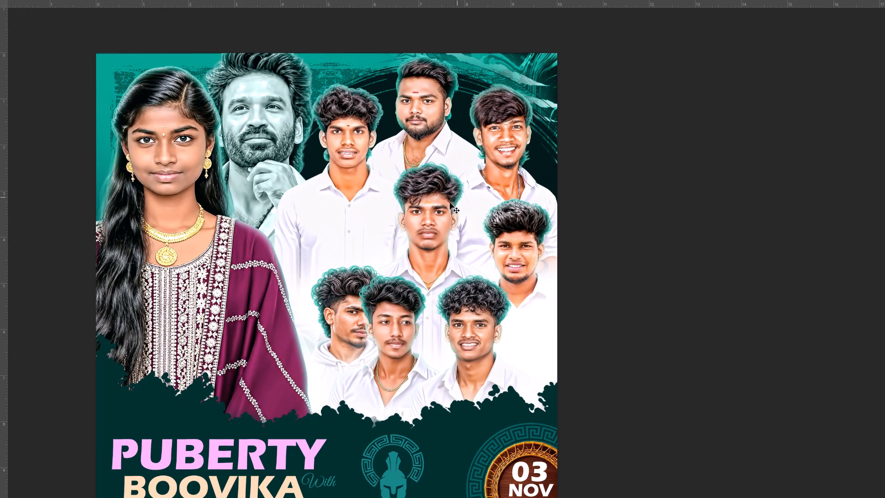
Add the central young man, the one to his right, and the three front-row portraits to the selection, undoing test moves.
shift+right_click(443, 201)
shift+click(448, 205)
drag(454, 208, 463, 211)
key(ctrl+z)
shift+right_drag(501, 234, 505, 237)
shift+click(510, 240)
drag(514, 241, 521, 245)
key(ctrl+z)
shift+right_click(473, 310)
shift+drag(481, 316, 485, 319)
drag(486, 320, 496, 327)
key(ctrl+z)
shift+right_click(400, 320)
shift+click(406, 323)
shift+right_click(339, 301)
shift+click(344, 303)
shift+drag(349, 306, 354, 308)
key(ctrl+z)
Transform the selected group of eight portraits, scaling it down slightly and shifting it upward.
key(ctrl+t)
alt+drag(605, 54, 600, 62)
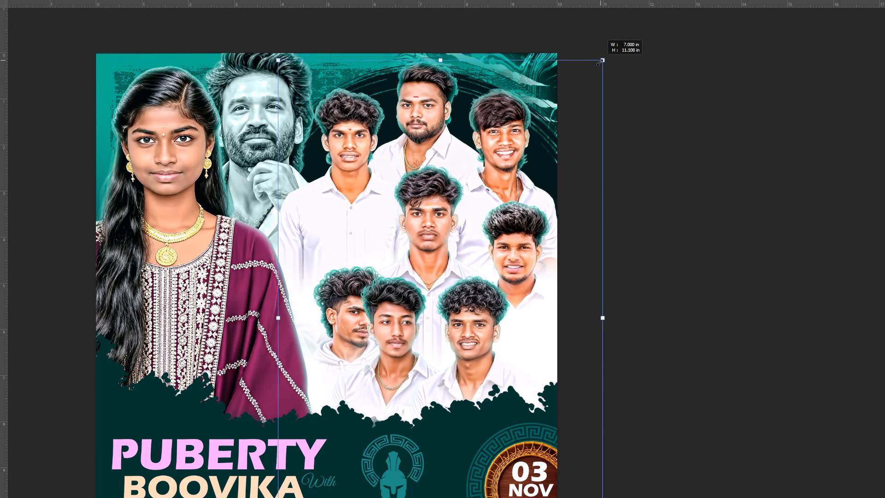
alt+drag(600, 62, 589, 72)
drag(440, 207, 440, 181)
key(Return)
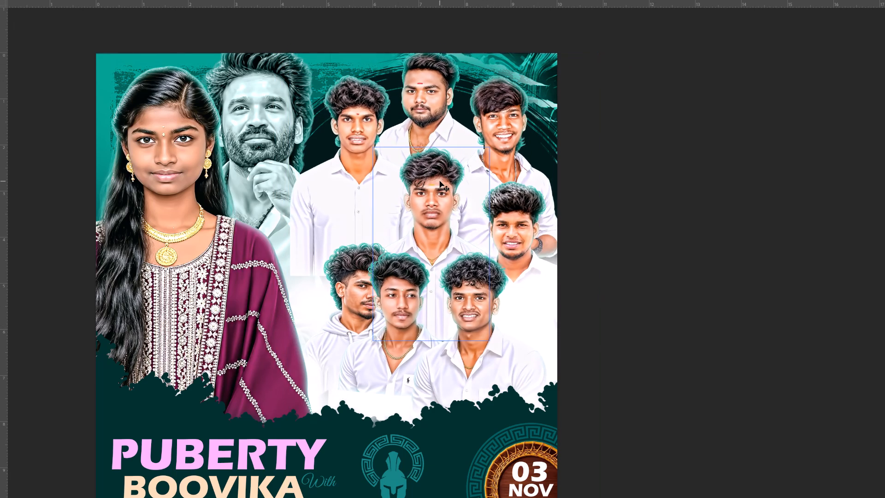
Move the central young man's portrait slightly straight down.
scroll(440, 181, up, 2)
scroll(440, 181, down, 2)
scroll(440, 181, up, 1)
key(ctrl+plus)
key(space)
key(space)
drag(440, 181, 438, 188)
click(438, 188)
shift+drag(435, 149, 435, 160)
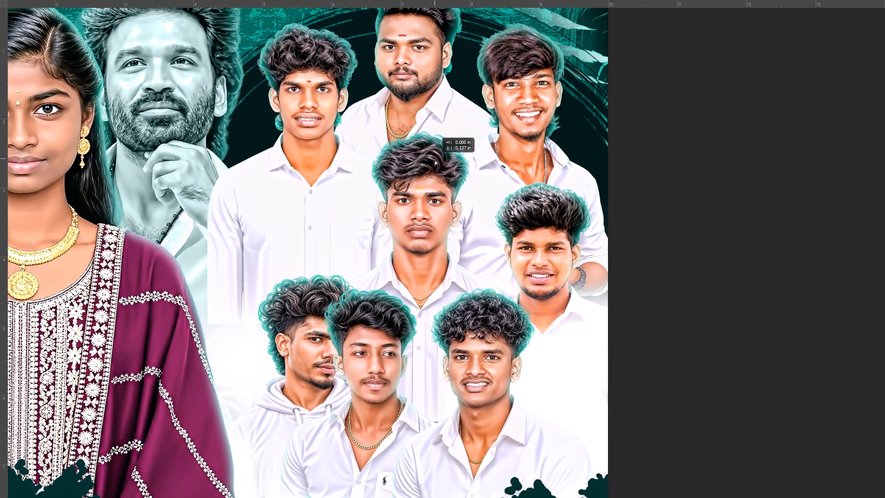
shift+drag(435, 160, 435, 161)
Move the middle front-row young man with the gold chain right and slightly down, clear of the hoodie portrait.
key(space)
key(space)
key(space)
key(space)
key(space)
key(space)
key(space)
drag(435, 155, 435, 169)
click(435, 169)
key(space)
key(space)
key(space)
key(space)
key(space)
key(space)
key(space)
drag(432, 166, 433, 137)
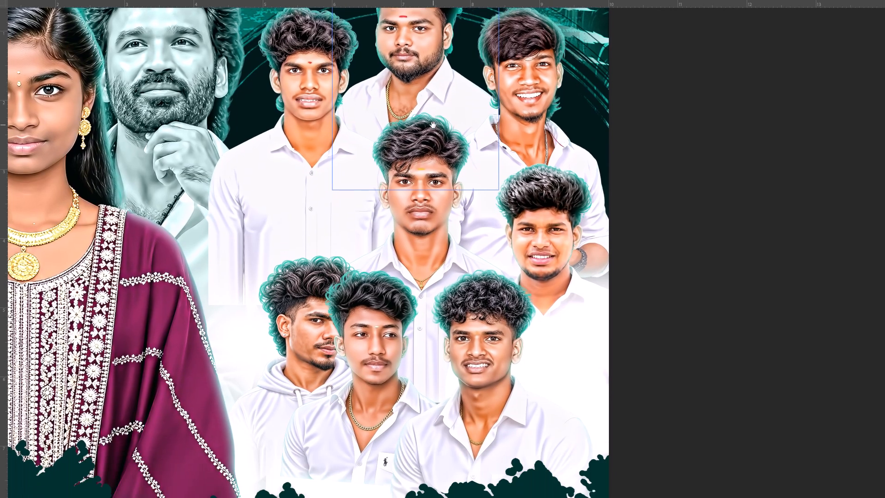
click(433, 125)
right_click(385, 282)
click(393, 286)
shift+right_click(383, 279)
shift+click(391, 282)
drag(390, 282, 420, 293)
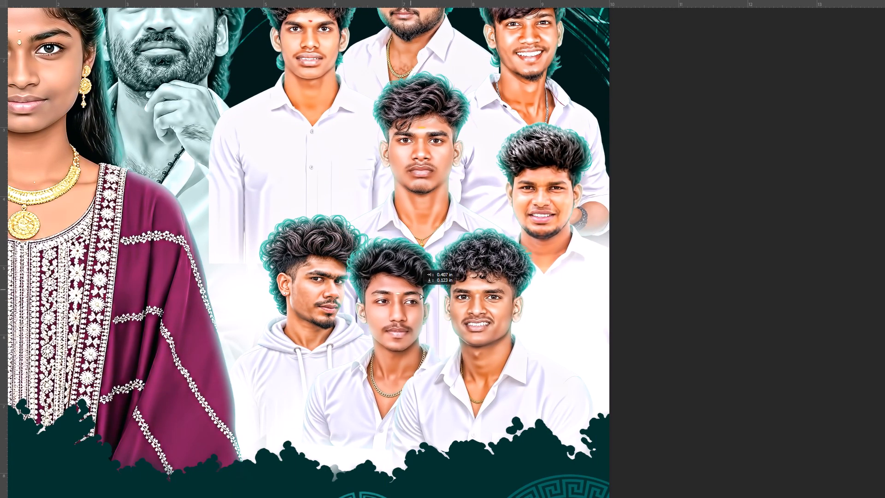
drag(420, 293, 441, 301)
Move the curly-haired young man at the right end of the front row further right and slightly down.
right_click(481, 293)
click(487, 297)
drag(487, 296, 542, 311)
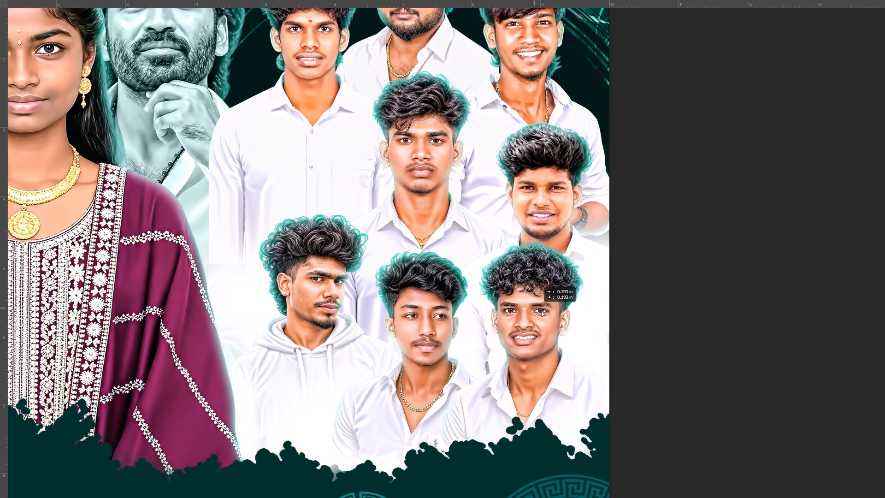
drag(542, 311, 551, 314)
Select the smiling young man at the right end of the back row and raise his portrait slightly.
key(space)
key(space)
key(space)
key(space)
key(space)
key(space)
key(space)
drag(557, 273, 554, 310)
click(553, 311)
right_click(511, 178)
click(519, 182)
shift+right_click(514, 178)
shift+click(522, 183)
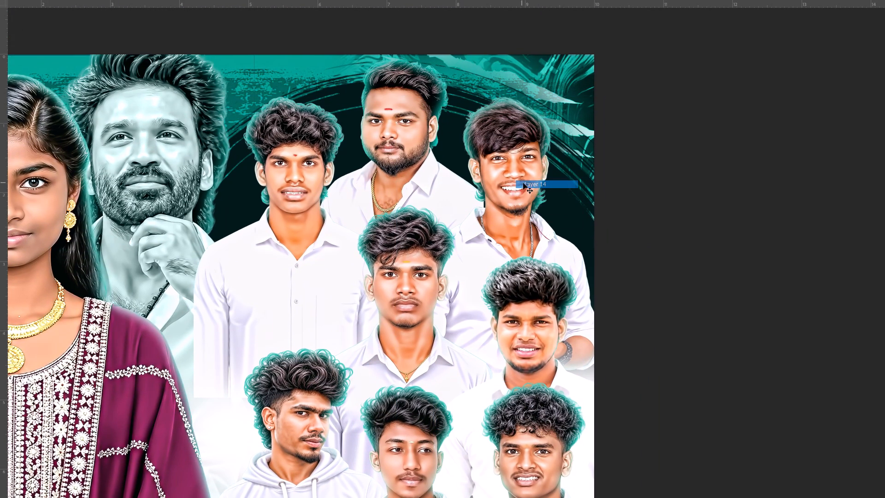
drag(525, 184, 531, 187)
key(ctrl+z)
drag(525, 183, 526, 165)
Raise the portrait of the young man below the smiling back-row man, at the poster's right edge.
right_click(516, 285)
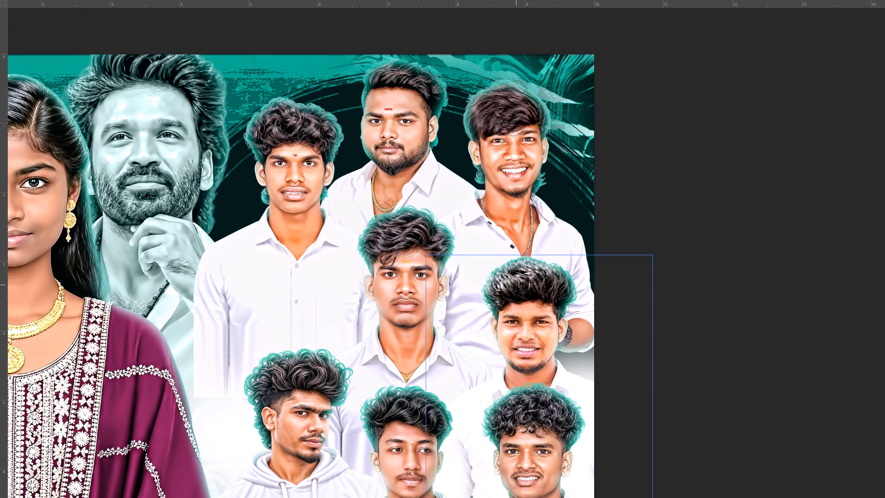
click(523, 290)
drag(524, 285, 524, 256)
Nudge the curly-haired young man at the right end of the front row slightly left and up.
key(space)
key(space)
key(space)
key(space)
key(space)
key(space)
key(space)
key(space)
key(space)
key(space)
key(space)
key(space)
key(space)
key(space)
drag(524, 270, 519, 228)
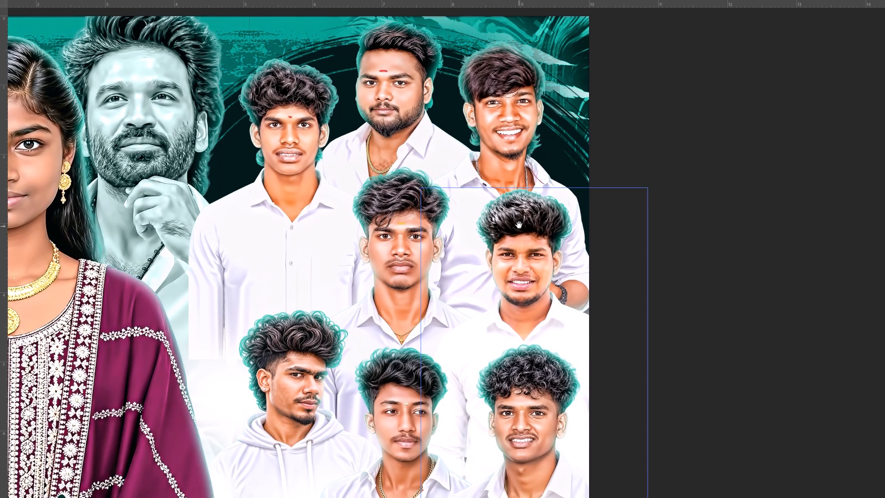
click(519, 224)
right_click(511, 287)
click(518, 292)
drag(521, 287, 515, 281)
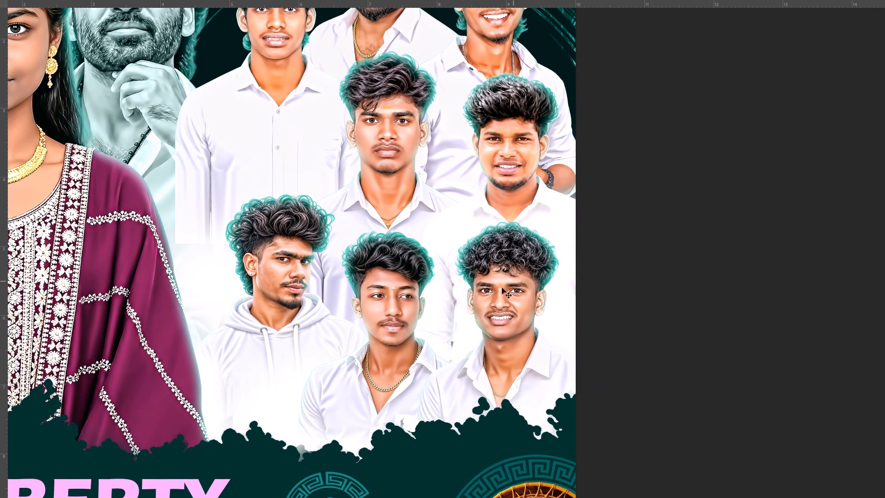
Lower the middle front-row young man with the gold chain slightly.
right_click(389, 293)
click(399, 297)
drag(399, 285, 401, 302)
key(space)
key(space)
key(space)
key(space)
key(space)
key(space)
key(space)
key(space)
key(space)
drag(390, 283, 426, 294)
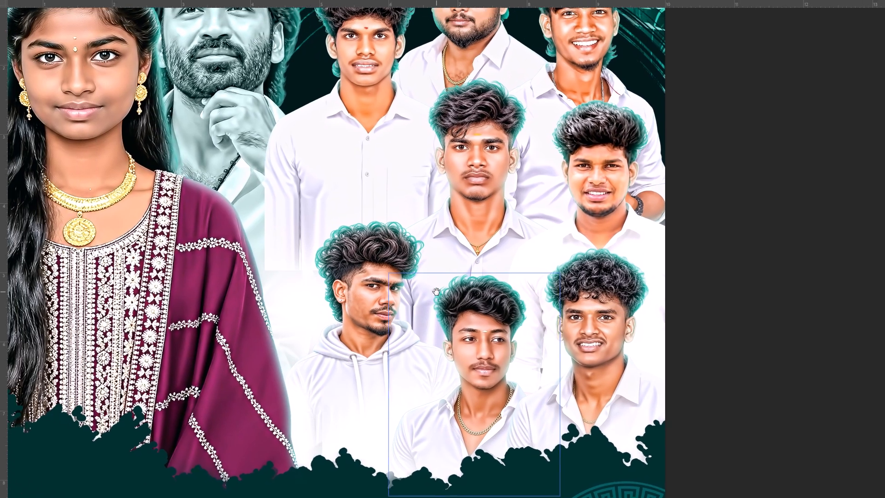
Lower the hooded young man at the left end of the front row about 0.39 in and shift him slightly left.
click(437, 292)
right_click(415, 282)
click(419, 285)
drag(420, 285, 420, 310)
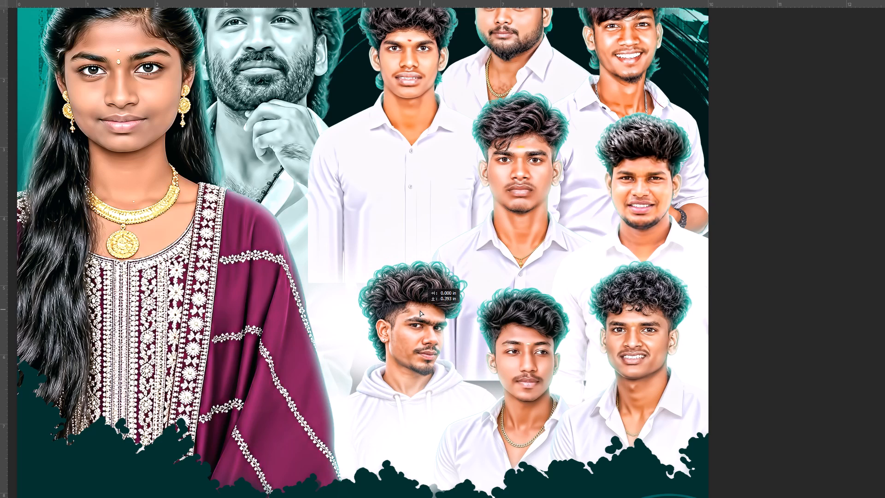
drag(420, 310, 413, 310)
Select the young man at the left end of the back row and raise his portrait slightly.
key(space)
key(space)
key(space)
key(space)
key(space)
key(space)
key(space)
key(space)
key(space)
key(space)
key(space)
key(space)
key(space)
key(space)
key(space)
key(space)
key(space)
drag(413, 281, 409, 304)
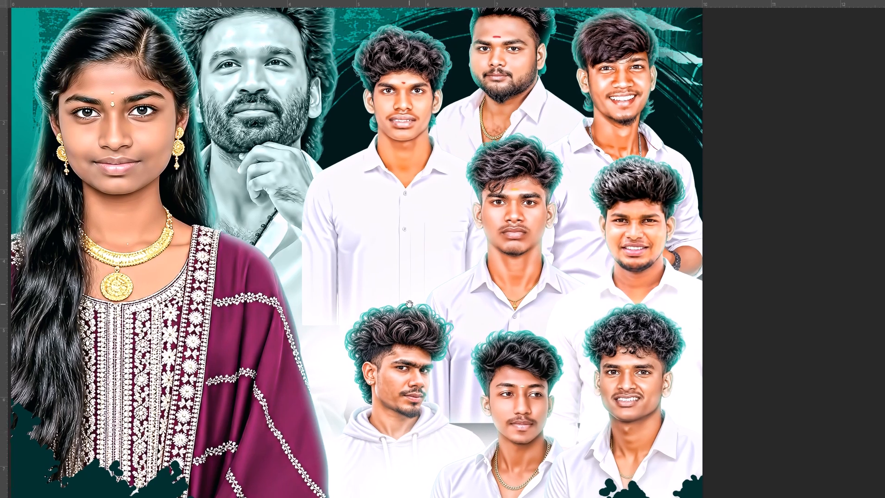
click(409, 304)
right_click(386, 170)
click(395, 174)
drag(395, 173, 392, 165)
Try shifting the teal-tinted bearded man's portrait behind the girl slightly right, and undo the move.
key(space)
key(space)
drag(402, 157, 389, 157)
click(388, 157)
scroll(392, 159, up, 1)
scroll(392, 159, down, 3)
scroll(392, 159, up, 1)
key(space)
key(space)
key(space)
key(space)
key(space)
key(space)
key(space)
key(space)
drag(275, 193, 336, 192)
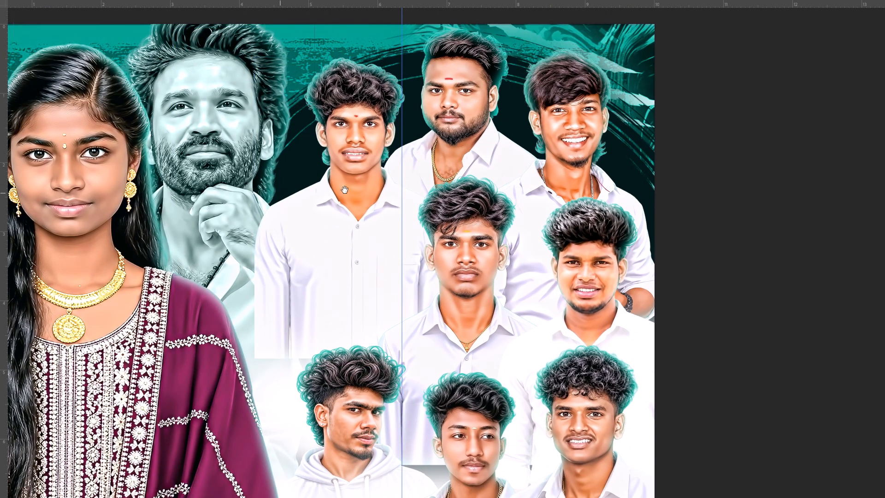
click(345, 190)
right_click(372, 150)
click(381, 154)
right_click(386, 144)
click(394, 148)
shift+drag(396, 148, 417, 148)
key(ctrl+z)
Examine the spacing of the whole portrait group against the girl and the poster title.
scroll(417, 148, up, 4)
scroll(417, 148, down, 3)
scroll(417, 148, up, 3)
scroll(417, 148, down, 3)
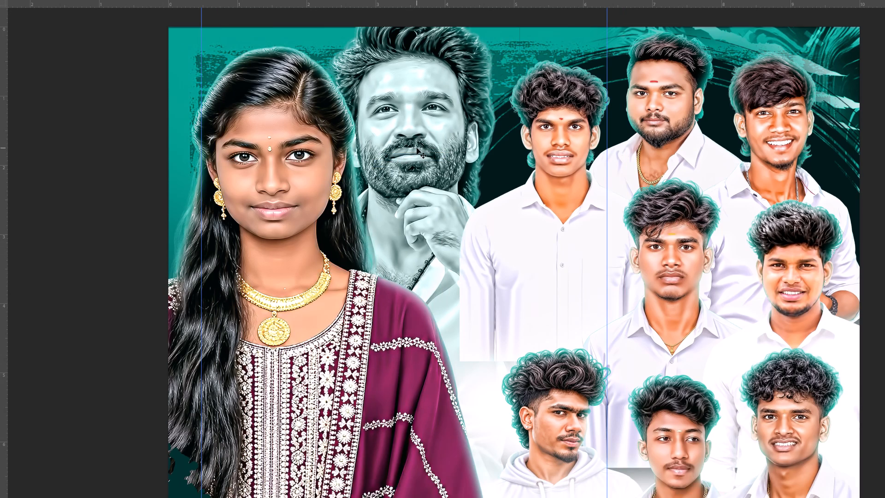
scroll(417, 148, down, 1)
key(ctrl+minus)
scroll(414, 155, down, 4)
scroll(567, 234, up, 4)
scroll(567, 234, down, 9)
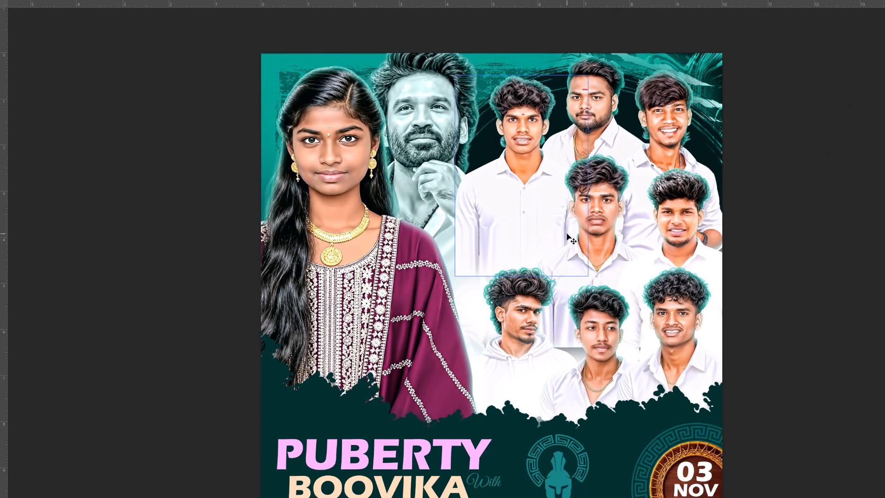
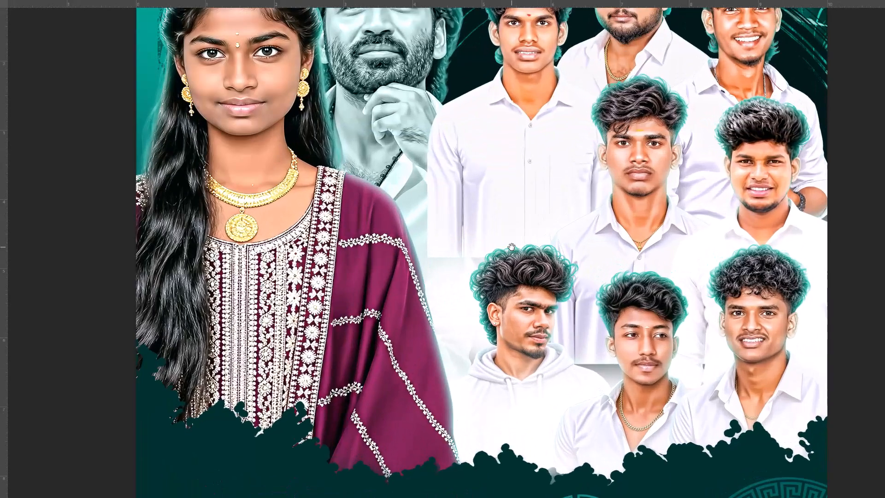
Select the hooded young man at the left end of the front row and lower his portrait slightly.
drag(512, 247, 501, 237)
drag(478, 207, 420, 166)
click(408, 160)
click(425, 159)
key(v)
right_click(394, 177)
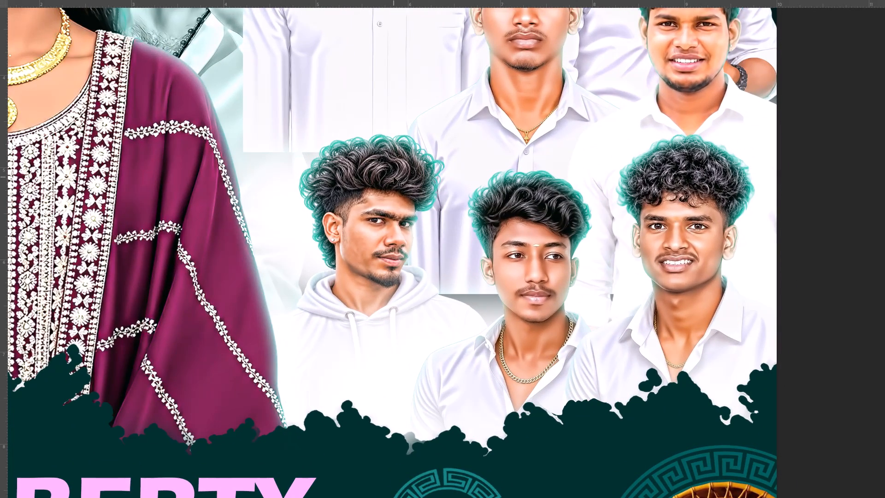
click(399, 181)
shift+drag(399, 181, 402, 192)
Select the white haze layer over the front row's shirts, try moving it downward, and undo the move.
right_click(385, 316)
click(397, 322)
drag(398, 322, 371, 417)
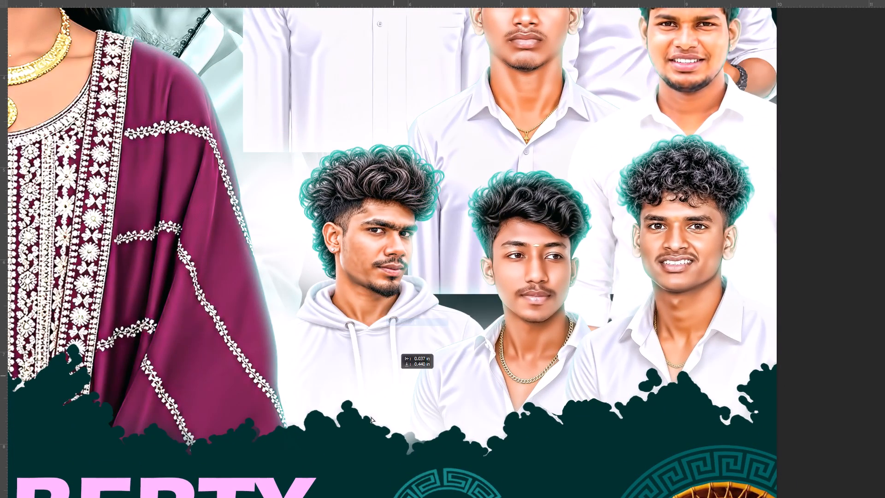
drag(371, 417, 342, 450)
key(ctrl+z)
Erase the upper part of the white haze between the hooded man and his neighbour with a much smaller eraser brush.
key(space)
click(381, 424)
key(e)
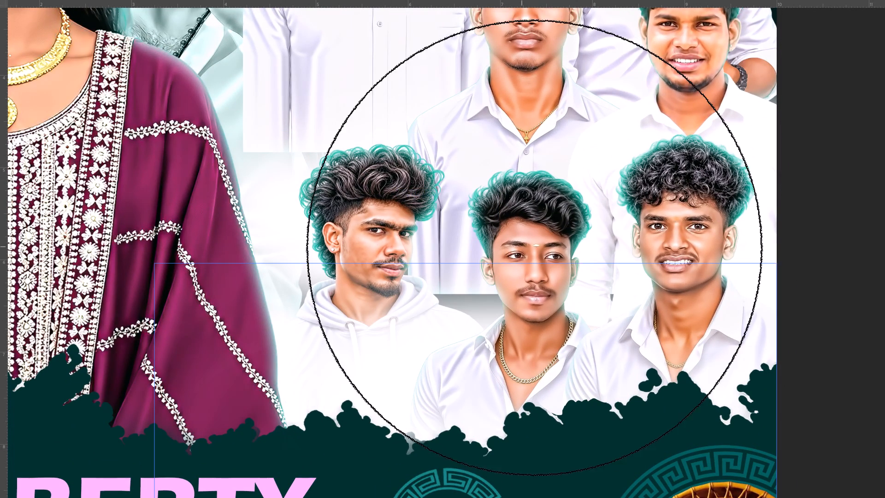
text([[[[)
key(bracketleft)
text([[)
key(bracketleft)
key(bracketleft)
key(bracketleft)
key(bracketleft)
drag(588, 249, 244, 294)
key(bracketleft)
key(bracketright)
key(bracketright)
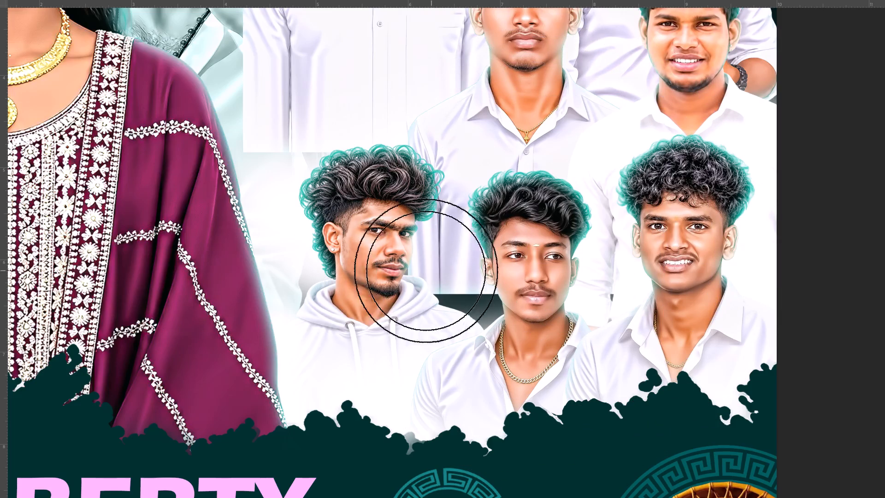
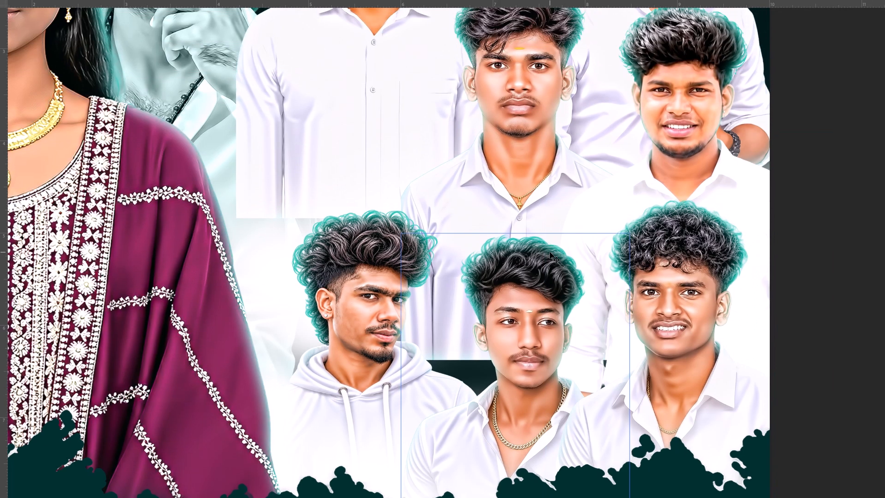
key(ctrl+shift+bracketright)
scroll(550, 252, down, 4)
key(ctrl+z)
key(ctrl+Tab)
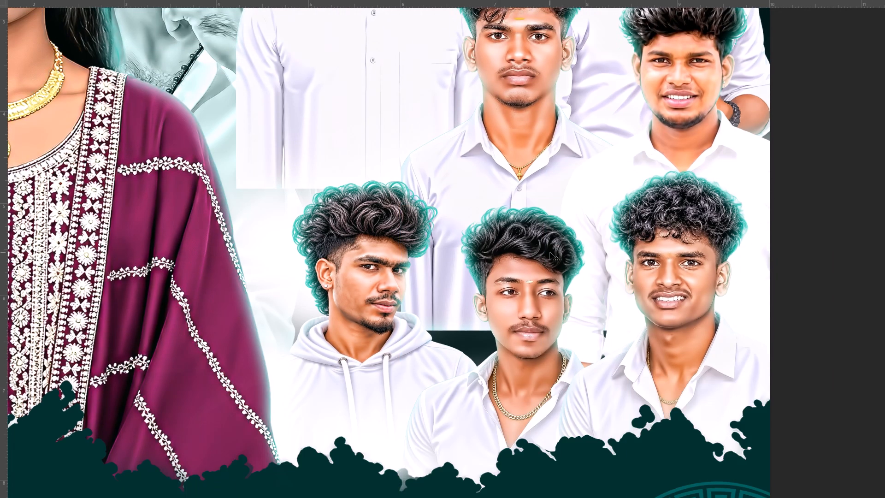
Copy the first portrait version from the ChatGPT viewer again and paste it into the poster in Photoshop.
key(alt+Tab)
right_click(430, 225)
click(447, 261)
right_click(430, 230)
click(444, 266)
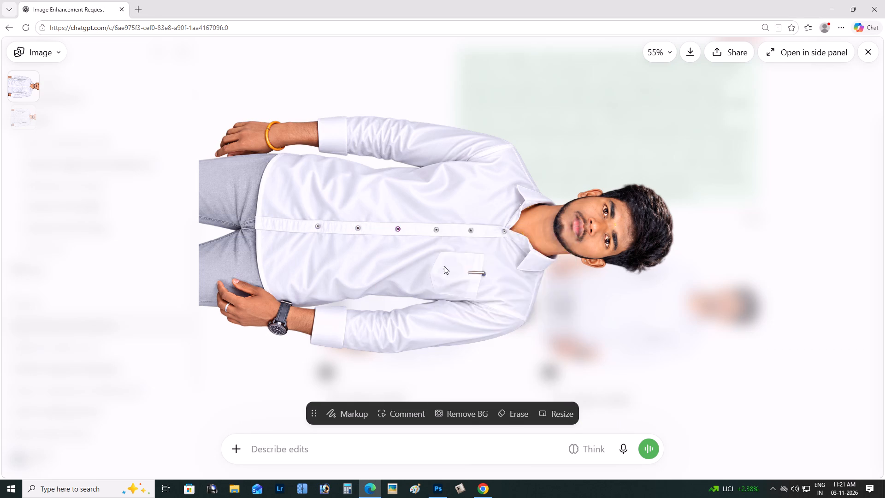
key(alt+Tab)
key(ctrl+v)
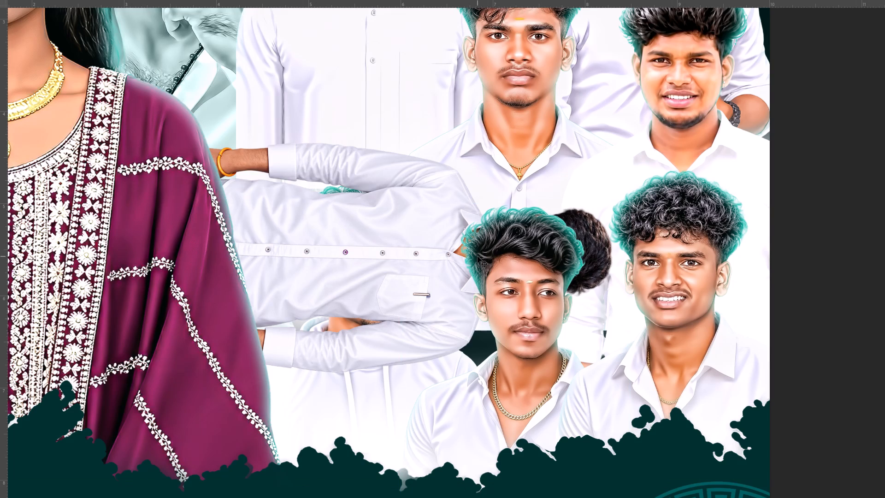
Rotate the pasted white-shirt portrait 90° counterclockwise so the man stands upright.
key(ctrl+t)
right_click(478, 256)
click(528, 428)
key(ctrl+z)
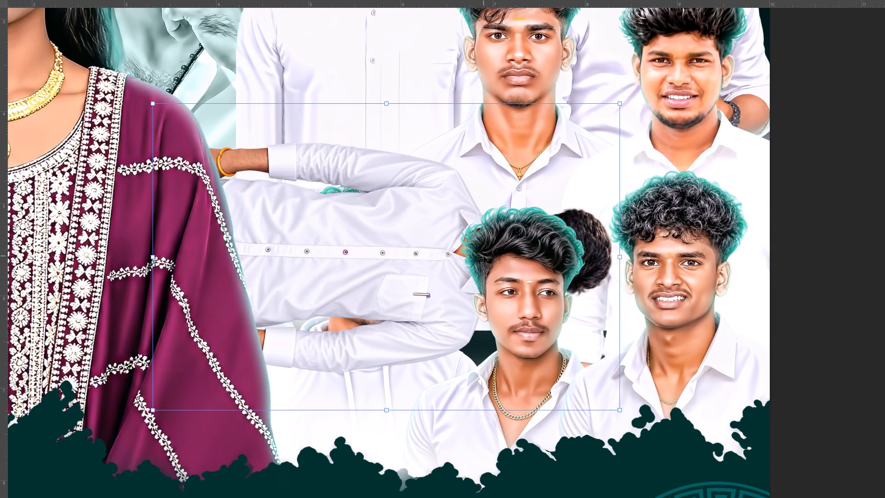
right_click(484, 256)
click(527, 437)
key(Return)
Cut the upright portrait and paste it back directly above Layer 12, the layer under the empty white shirt area.
drag(415, 278, 377, 257)
click(366, 238)
key(ctrl+a)
key(ctrl+x)
key(space)
drag(369, 245, 377, 269)
click(377, 269)
right_click(358, 168)
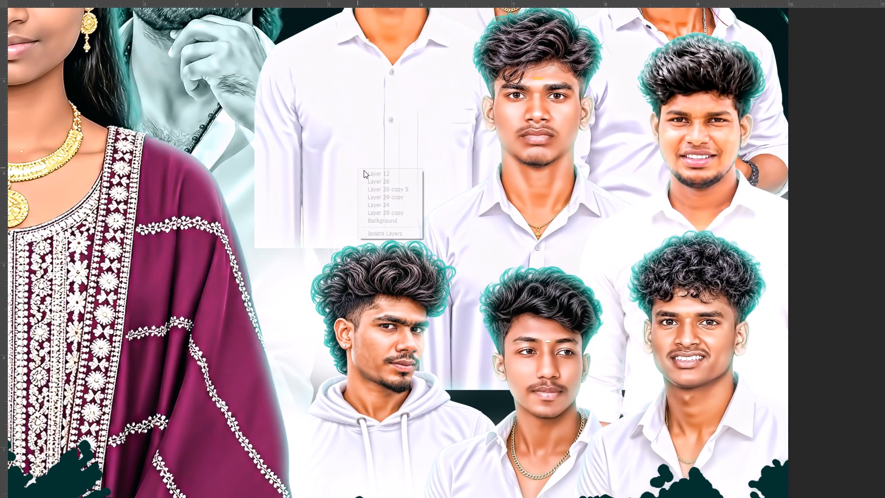
click(365, 171)
key(ctrl+v)
Place the portrait in the middle-row gap above the hooded man and bring it four levels forward.
drag(375, 141, 360, 170)
key(ctrl+bracketright)
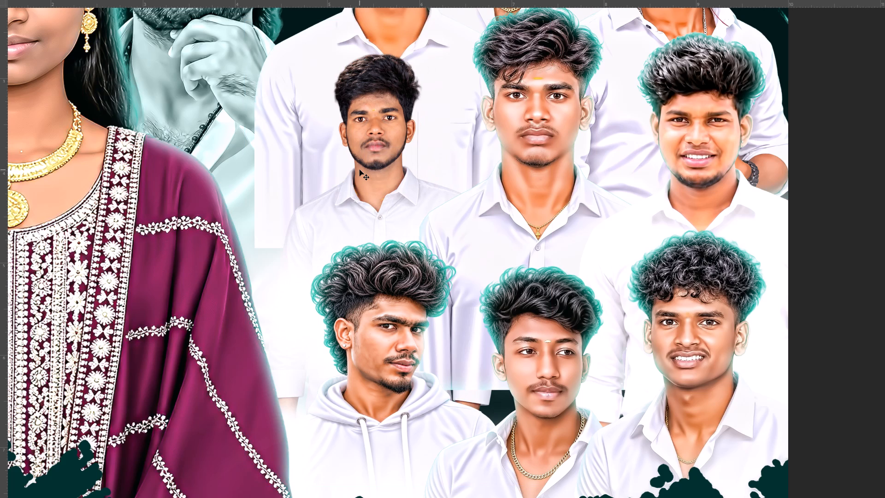
key(ctrl+bracketright)
key(ctrl+bracketright)
key(ctrl+bracketright)
Show the guides and move the upper horizontal guide to the top of the middle-row centre man's hair.
key(ctrl+minus)
key(ctrl+t)
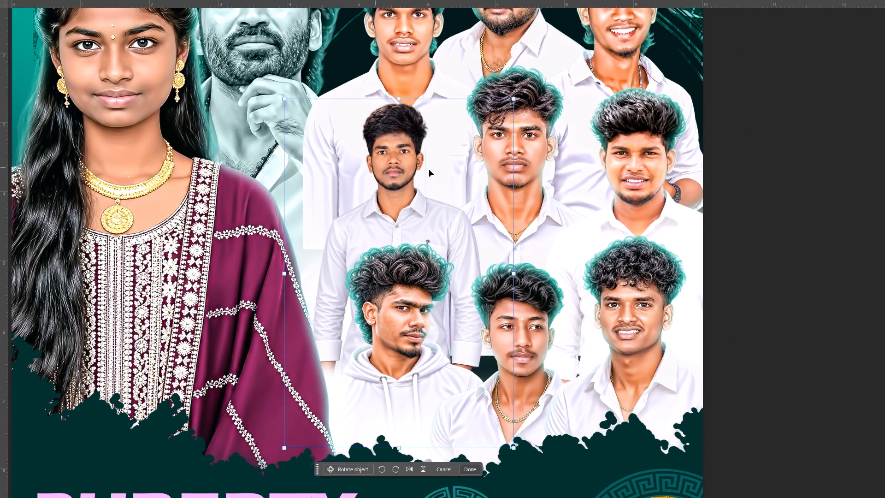
key(ctrl+Return)
key(ctrl+h)
key(ctrl+plus)
drag(469, 133, 468, 153)
key(z)
double_click(389, 149)
key(v)
key(space)
key(space)
key(space)
key(space)
key(space)
key(space)
key(space)
key(space)
key(space)
drag(572, 116, 537, 188)
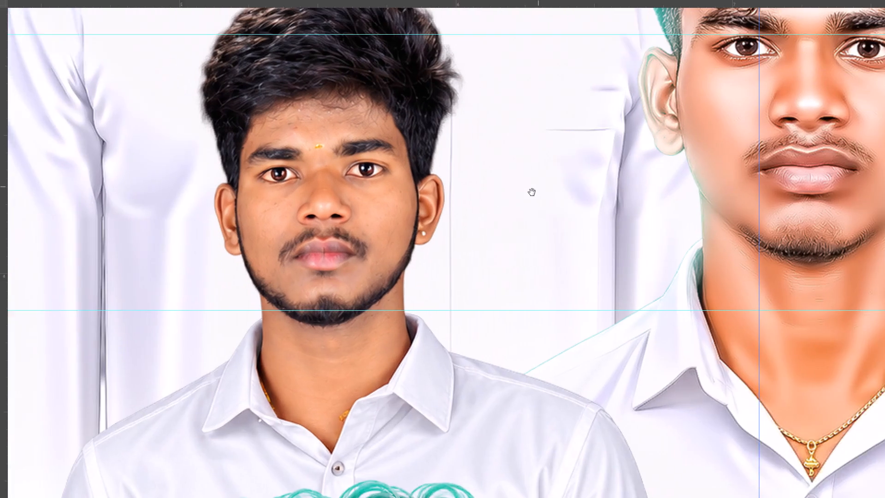
click(530, 194)
key(ctrl+minus)
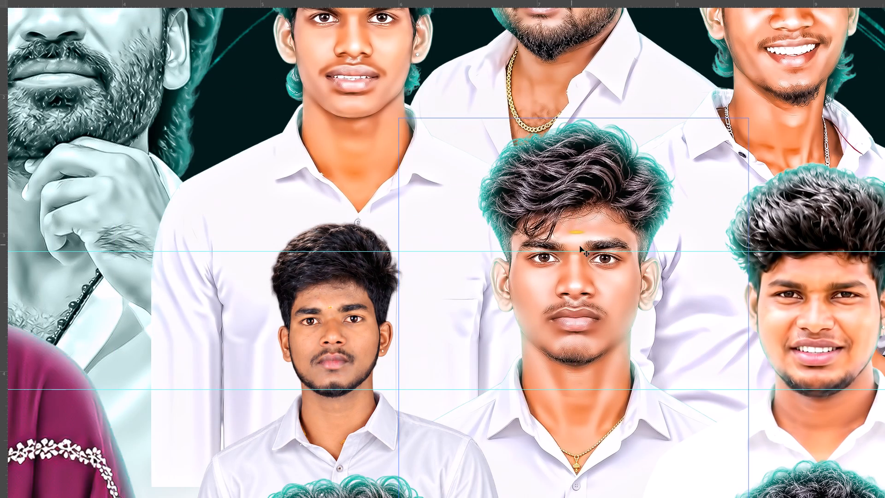
drag(596, 252, 593, 120)
Move the lower horizontal guide to the middle-row centre man's chin, at about 4 in.
key(space)
key(space)
key(space)
key(space)
drag(602, 210, 599, 176)
click(599, 161)
drag(597, 280, 596, 256)
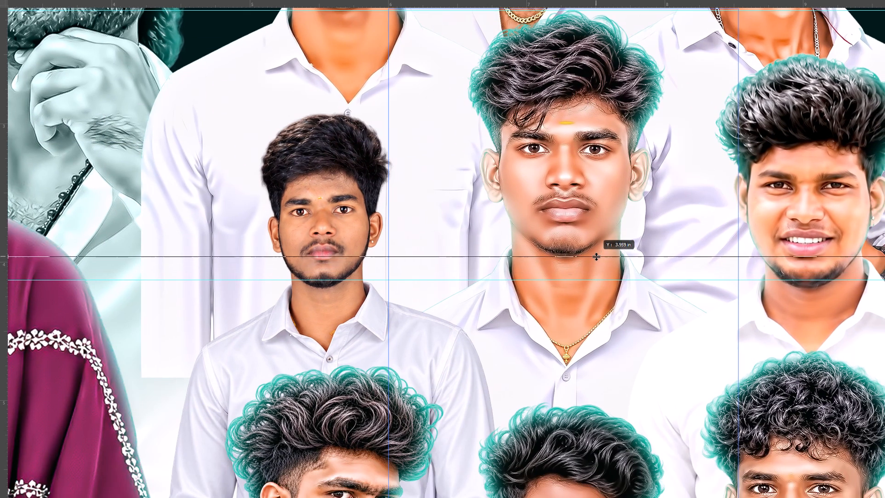
drag(596, 256, 595, 254)
Enlarge the new portrait and line up its chin with the lower guide, matching the neighbouring man's head size.
key(space)
drag(453, 227, 488, 249)
click(491, 255)
drag(445, 234, 439, 204)
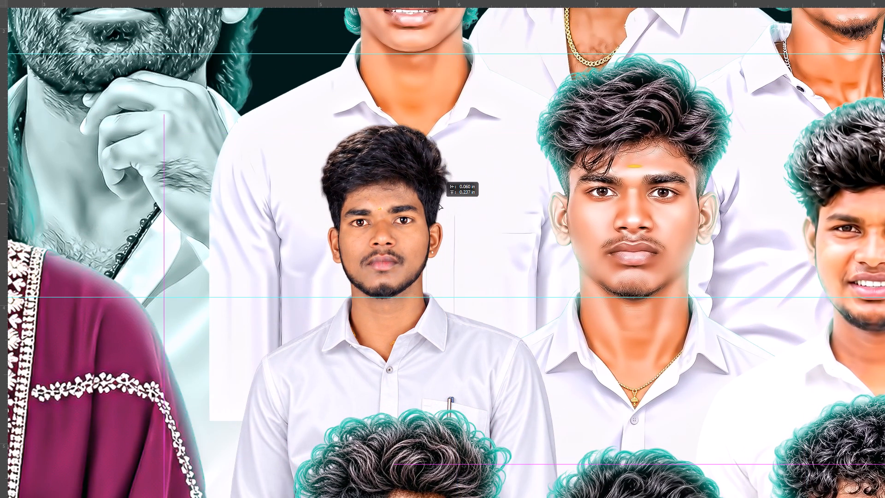
drag(439, 204, 439, 202)
key(ctrl+t)
alt+drag(628, 116, 649, 107)
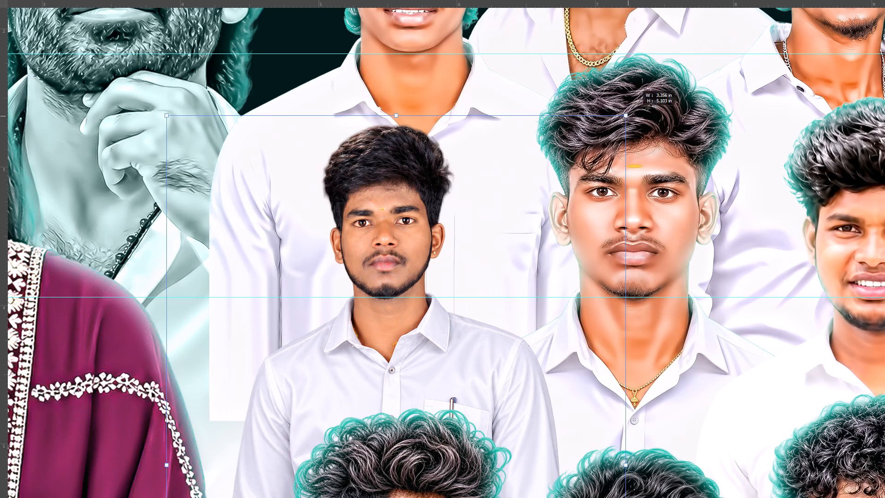
alt+drag(649, 107, 759, 55)
drag(548, 101, 555, 146)
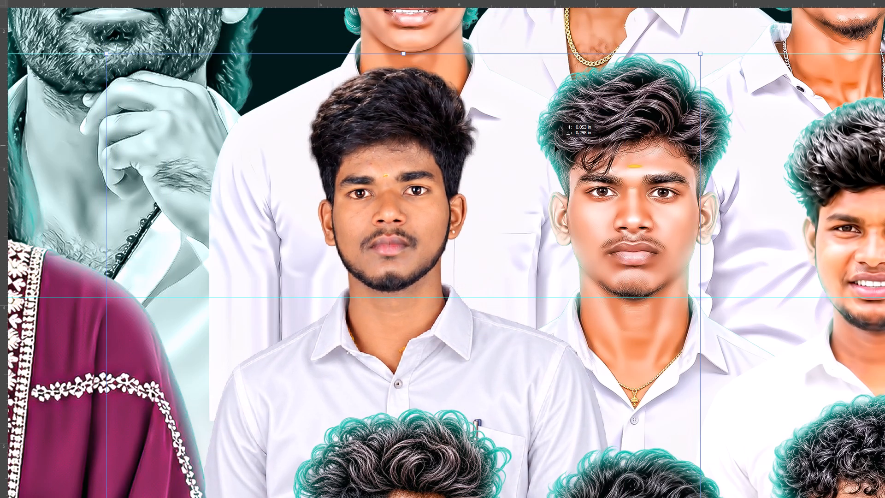
drag(555, 146, 555, 149)
key(Return)
Enlarge the new portrait slightly more and shift it down to realign it with the two guides.
key(ctrl+t)
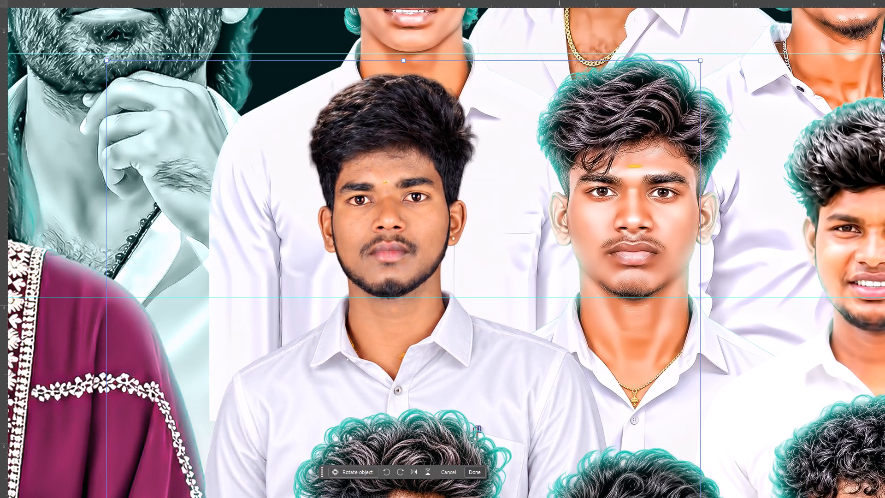
alt+drag(702, 58, 741, 37)
drag(510, 83, 510, 93)
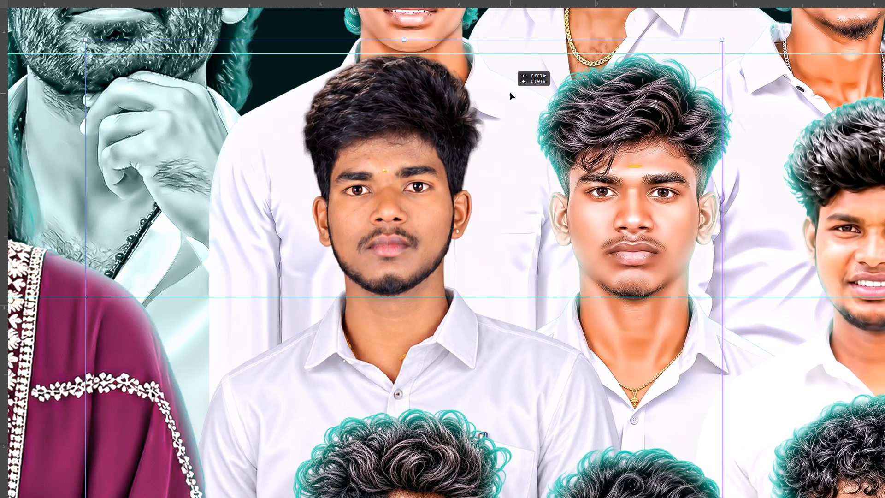
drag(510, 93, 511, 98)
key(Return)
Move the new portrait slightly down so its head sits lower than the neighbouring man's, closer to the hooded man.
key(ctrl+minus)
key(space)
key(space)
key(space)
key(space)
key(space)
key(space)
key(space)
key(space)
key(space)
click(505, 125)
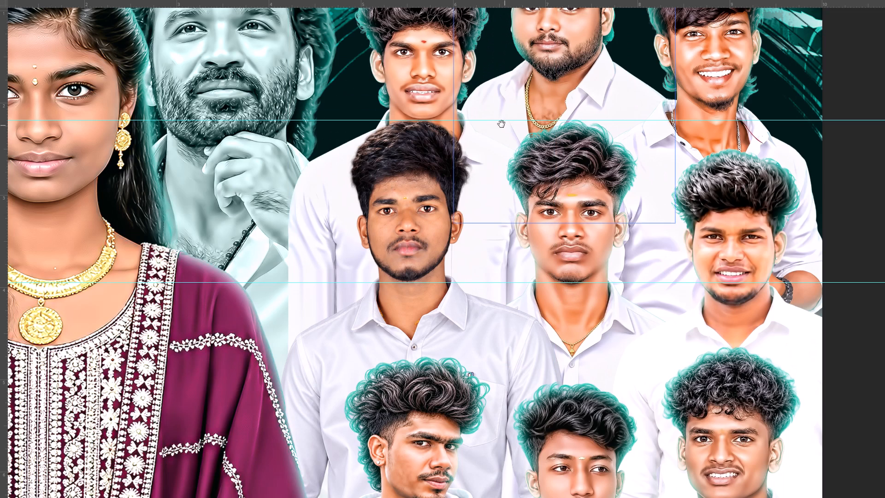
click(501, 123)
drag(438, 139, 437, 166)
key(space)
key(space)
key(space)
key(space)
key(space)
key(space)
key(space)
key(space)
key(space)
drag(431, 174, 430, 117)
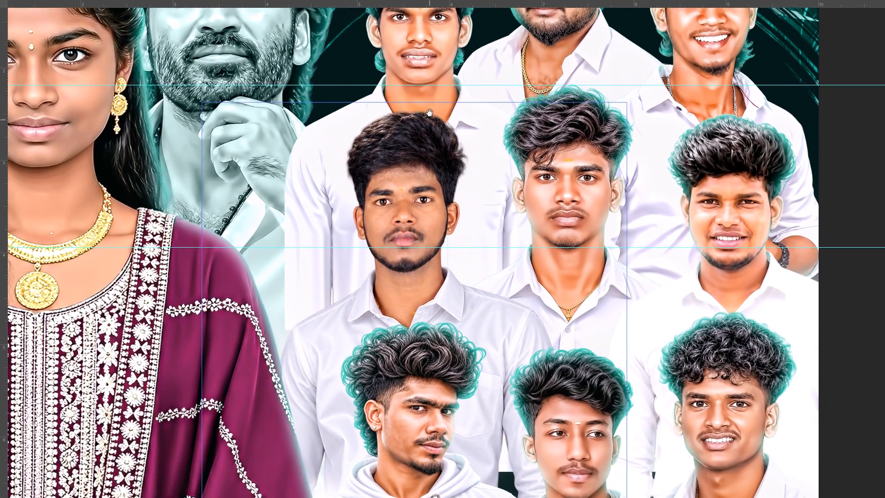
click(430, 113)
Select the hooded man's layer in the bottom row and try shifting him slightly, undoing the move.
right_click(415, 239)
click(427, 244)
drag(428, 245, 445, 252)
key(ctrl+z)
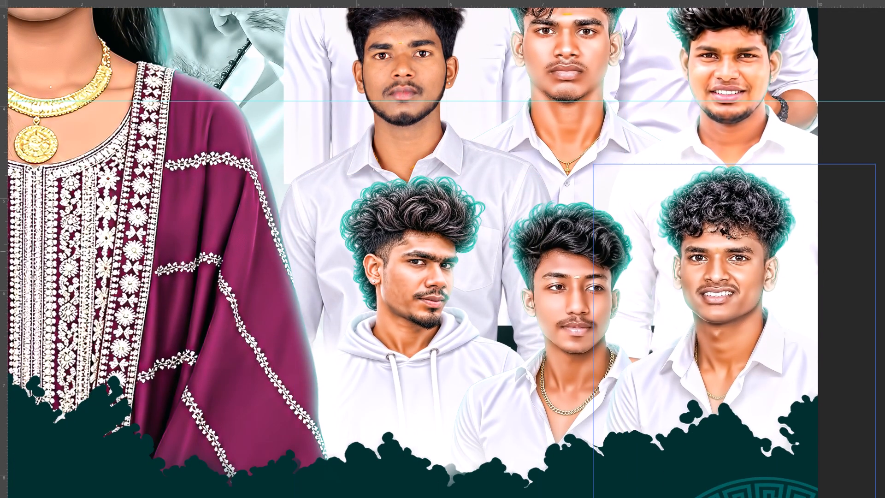
Nudge the curly-haired man at the end of the bottom row and the hooded man slightly down.
shift+right_click(714, 228)
shift+click(722, 232)
drag(724, 232, 732, 235)
key(ctrl+z)
key(Down)
key(Down)
key(Down)
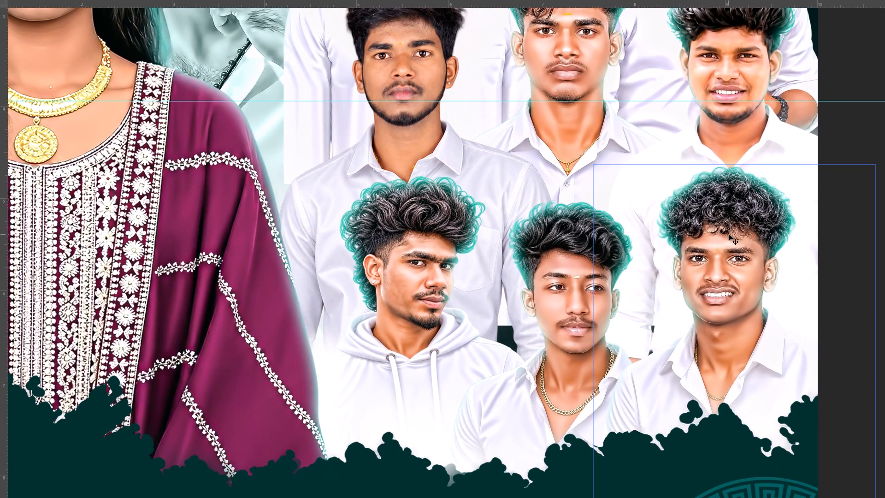
key(Down)
key(Down)
key(Down)
key(Down)
key(Down)
key(Down)
key(Down)
key(Down)
key(Down)
key(Down)
key(Down)
key(Down)
key(Down)
key(Down)
key(Down)
key(Down)
key(Down)
key(Down)
key(Down)
key(Down)
key(Down)
key(Down)
key(Down)
key(Down)
key(Down)
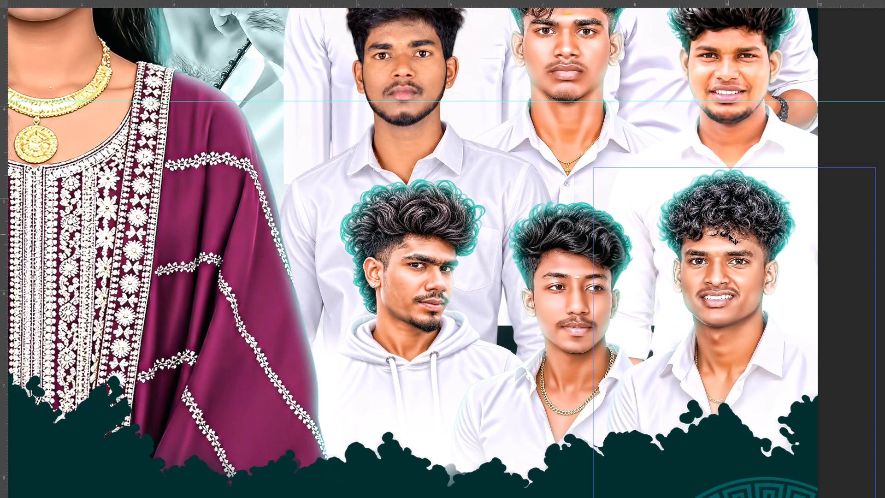
Bring the hooded man's layer to the front and move him down to the poster's bottom edge, beside the PUBERTY BOOVIKA title.
right_click(395, 272)
click(405, 273)
key(space)
drag(407, 270, 409, 245)
click(409, 245)
key(ctrl+minus)
key(ctrl+minus)
scroll(414, 240, up, 2)
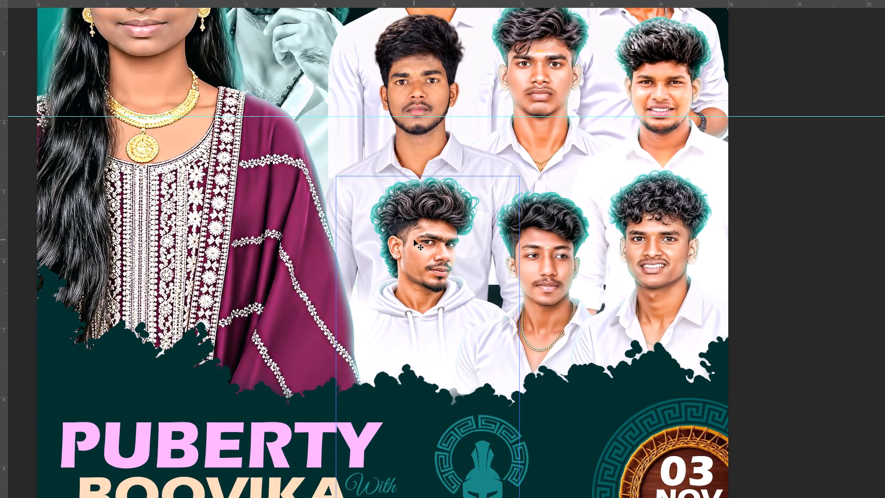
scroll(414, 240, down, 3)
key(space)
key(space)
key(space)
key(space)
key(space)
key(space)
key(space)
key(space)
key(space)
key(space)
key(space)
key(space)
key(space)
key(space)
key(space)
key(space)
key(space)
key(space)
key(space)
key(space)
drag(403, 243, 421, 255)
drag(422, 260, 432, 319)
drag(432, 320, 432, 268)
drag(429, 257, 408, 206)
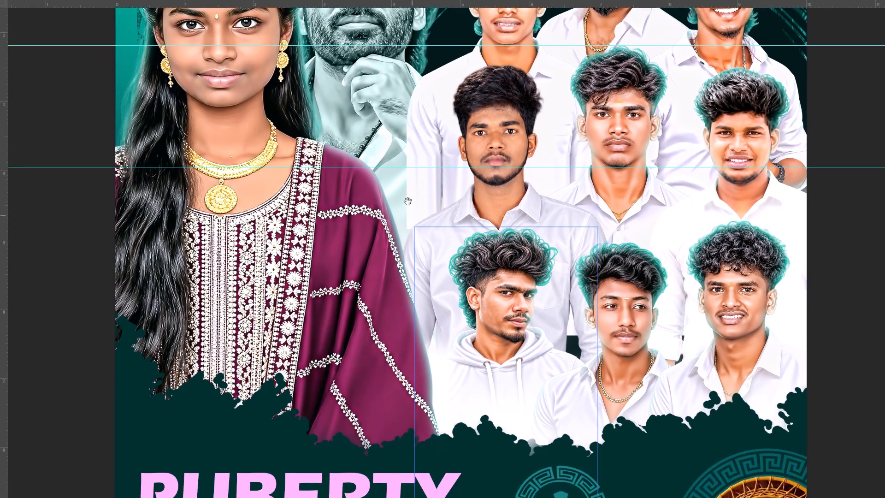
click(408, 202)
right_drag(442, 202, 446, 203)
click(452, 206)
shift+right_click(452, 203)
click(463, 211)
drag(460, 204, 456, 188)
key(ctrl+z)
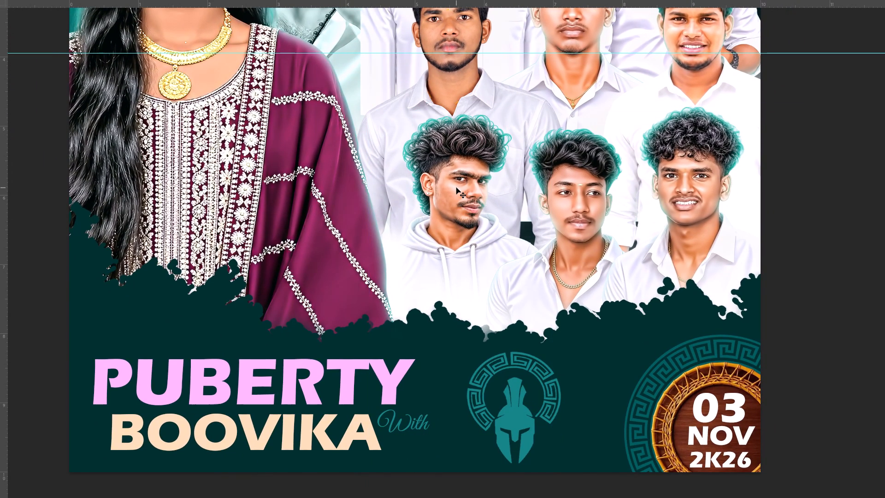
key(ctrl+shift+bracketright)
drag(471, 159, 452, 267)
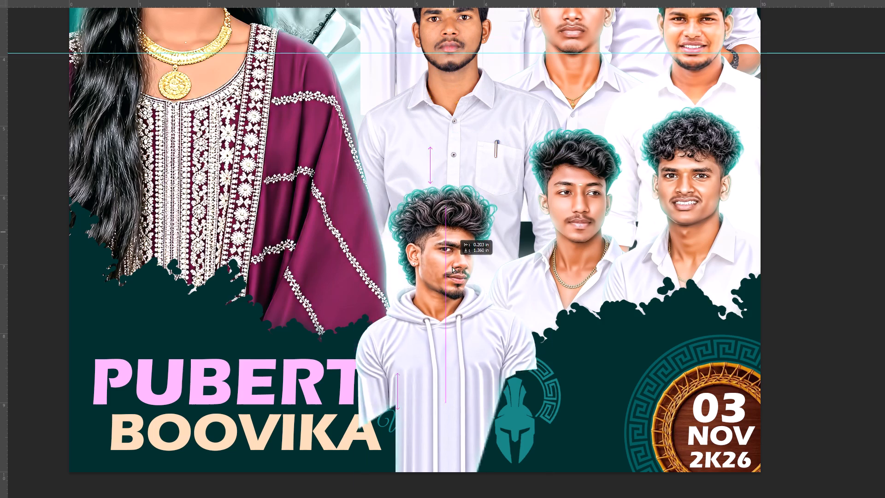
drag(452, 267, 460, 331)
Enlarge the hooded man well beyond the other portraits and keep him at the poster's bottom edge, overlapping the title.
key(ctrl+t)
alt+drag(543, 283, 543, 283)
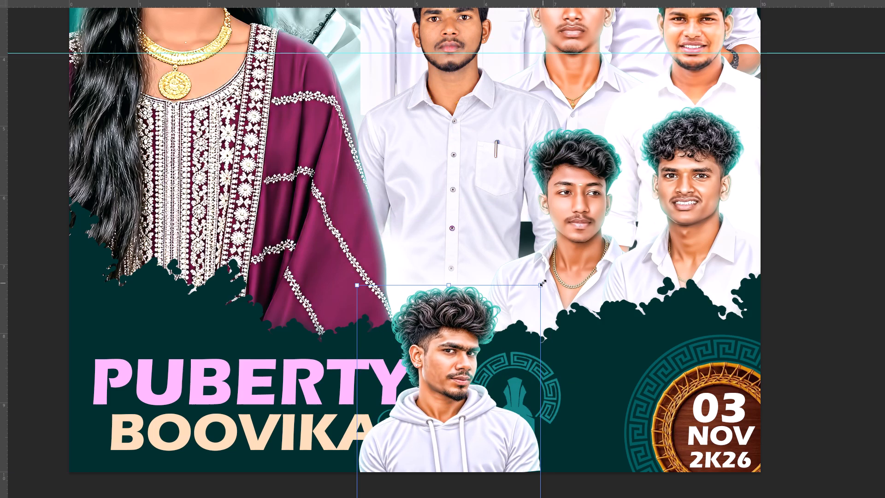
alt+drag(543, 283, 645, 178)
drag(405, 266, 410, 289)
key(Return)
Select the layer of the middle-row man with the pen in his shirt pocket and move him slightly straight down.
key(ctrl+minus)
key(ctrl+minus)
scroll(410, 289, up, 3)
key(z)
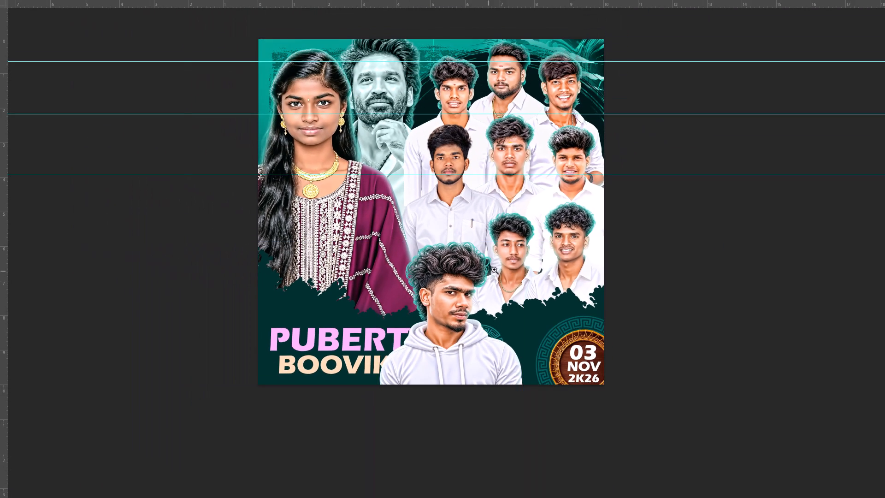
double_click(468, 196)
scroll(468, 196, up, 3)
key(v)
right_click(431, 188)
click(436, 191)
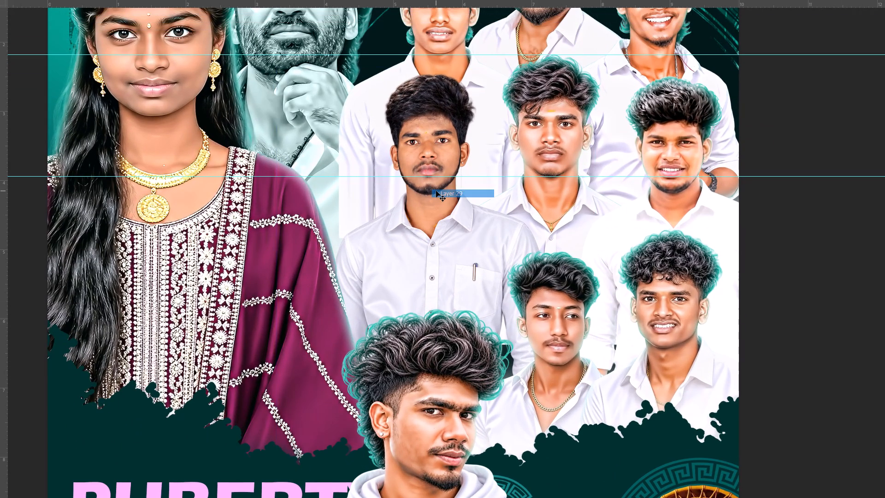
shift+drag(436, 191, 436, 201)
key(z)
click(436, 186)
key(space)
key(space)
key(space)
drag(437, 184, 432, 217)
click(432, 217)
key(v)
drag(433, 187, 433, 180)
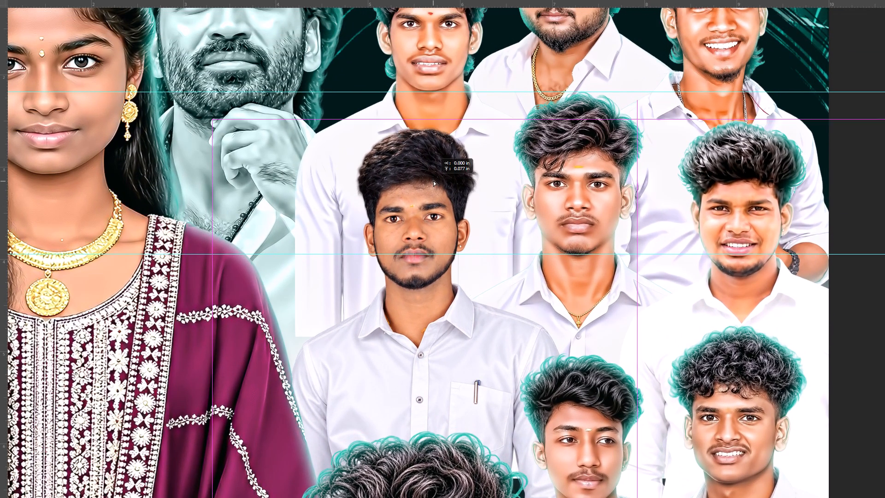
drag(433, 180, 433, 183)
Check the same man's layer at 10% opacity, restore it to 100%, and nudge him slightly up.
key(1)
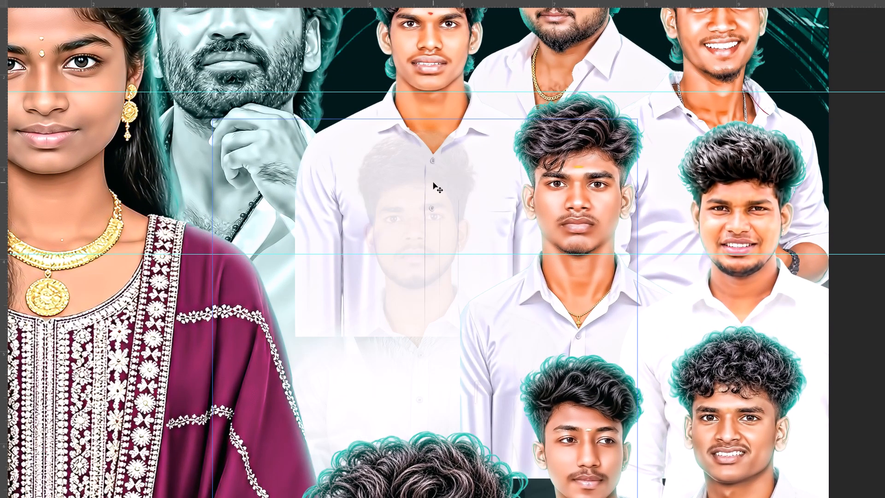
key(0)
key(Up)
key(Up)
key(Up)
key(Up)
key(Up)
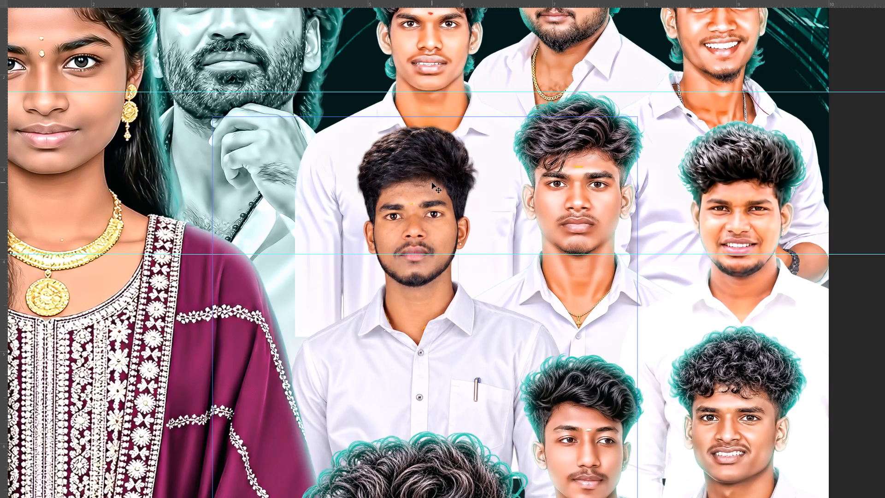
key(Up)
key(Up)
click(420, 220)
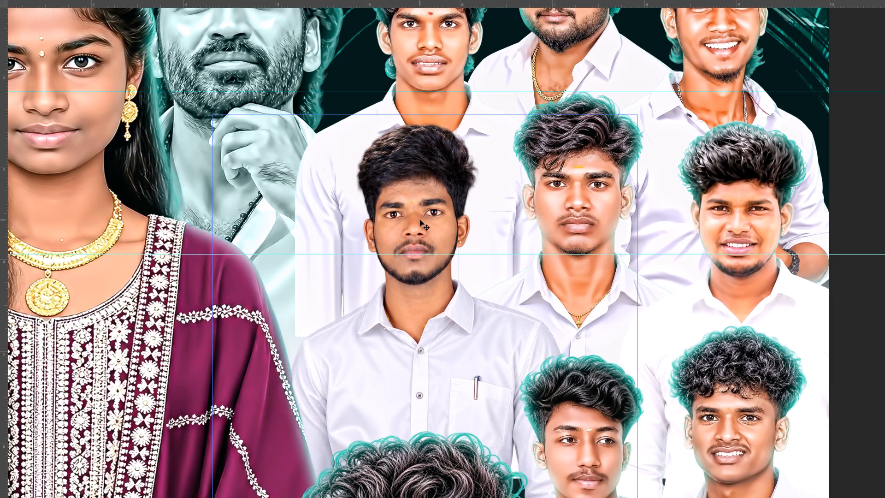
Adjust the Levels of the man with the pocket pen to input values 5, 1.08 and 236.
key(z)
double_click(420, 220)
key(v)
key(ctrl+minus)
key(ctrl+l)
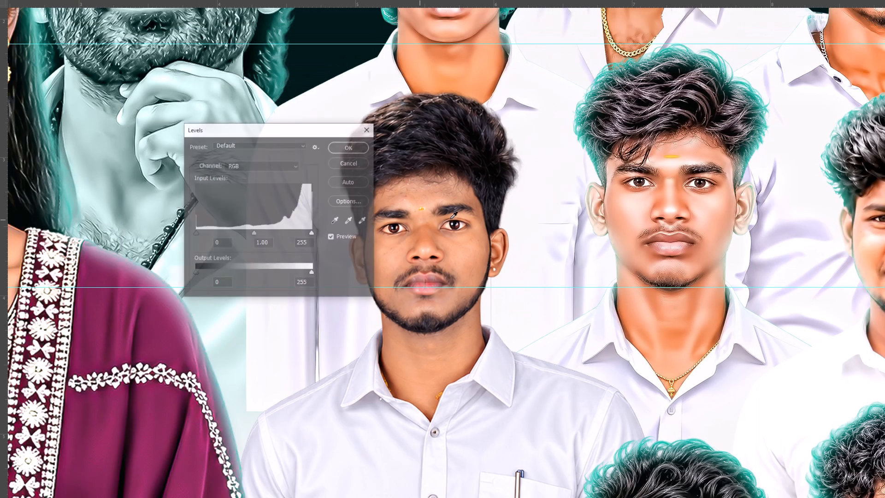
drag(307, 234, 303, 234)
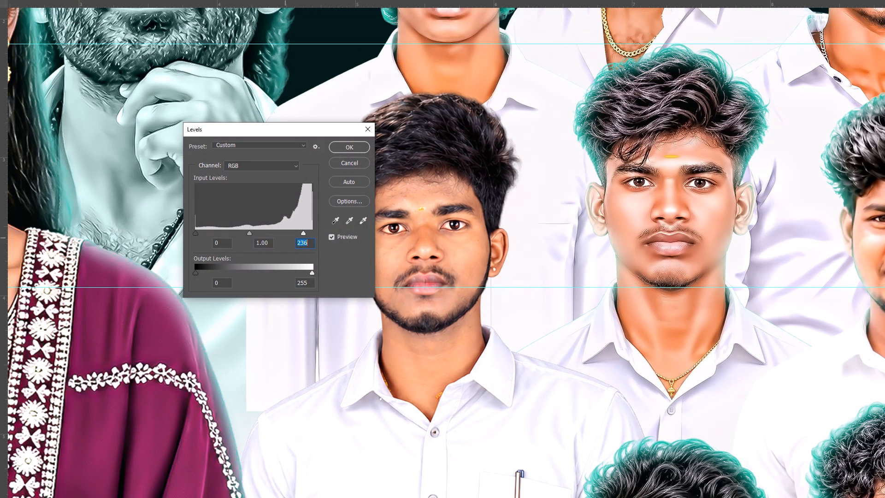
click(247, 234)
click(196, 231)
key(Return)
Open his layer in the Topaz DeNoise 6 filter and set the overall noise reduction strength to 0.37.
key(ctrl+asterisk)
key(ctrl+minus)
key(Tab)
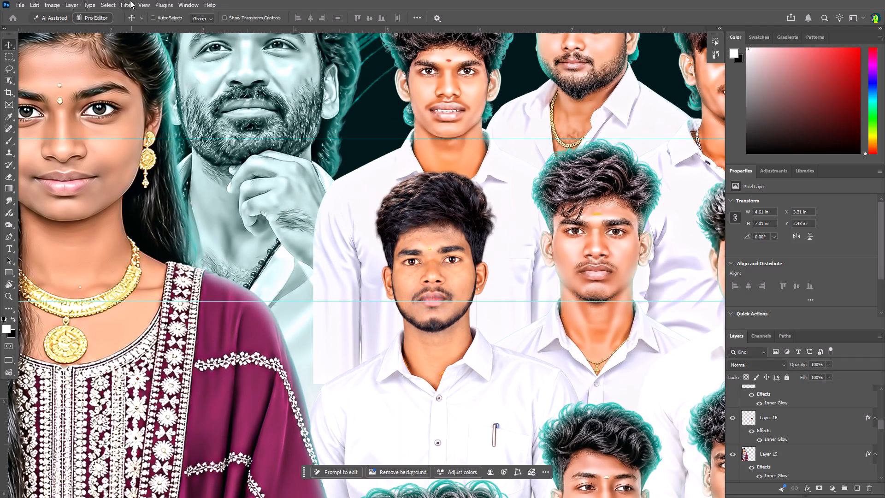
click(126, 0)
click(145, 220)
click(290, 255)
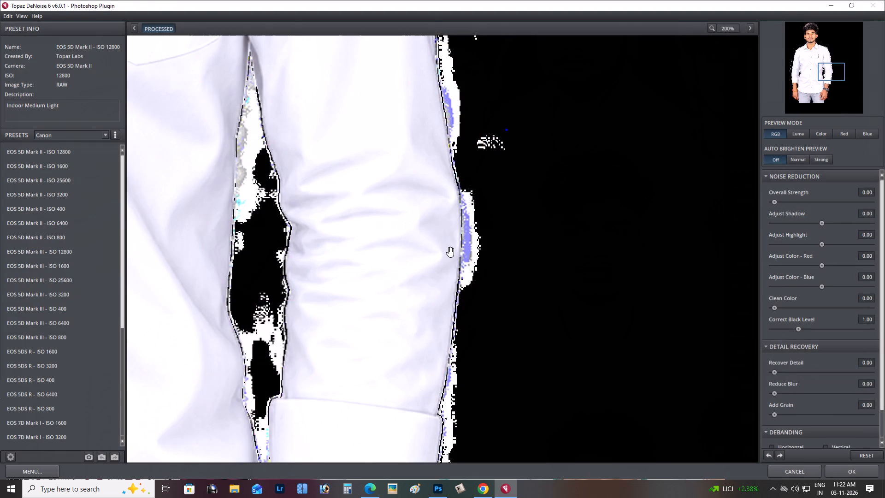
key(ctrl+minus)
drag(280, 201, 431, 427)
drag(305, 104, 307, 358)
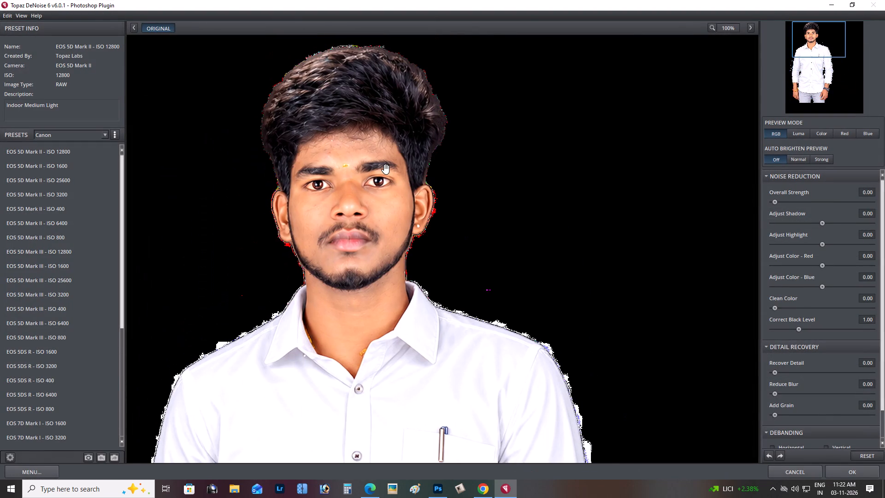
key(ctrl+plus)
drag(386, 169, 513, 262)
drag(784, 207, 786, 207)
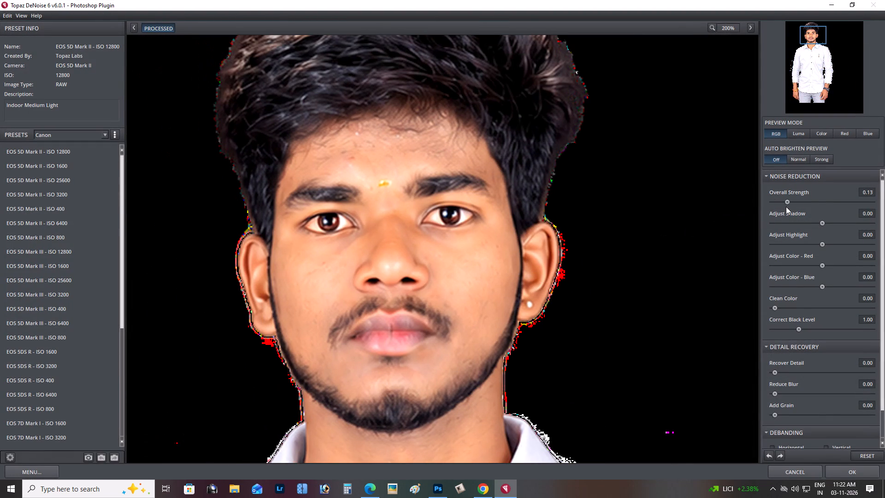
drag(786, 207, 814, 201)
click(583, 201)
click(809, 201)
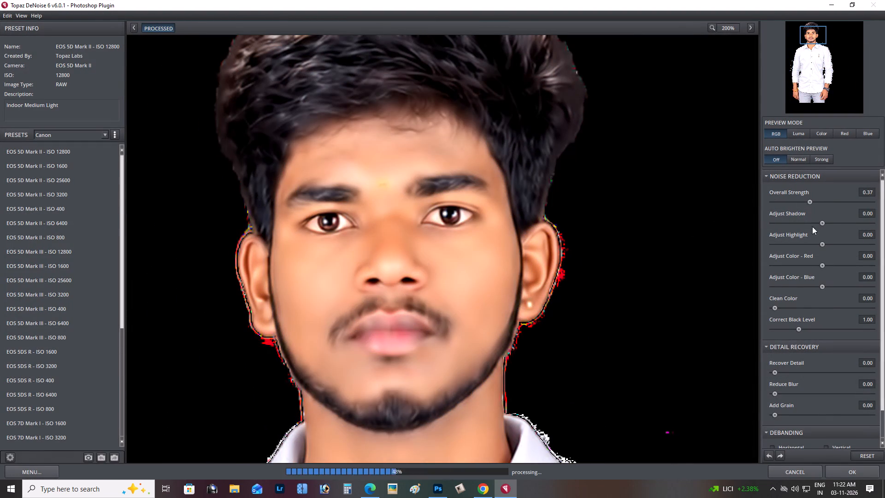
Set Recover Detail to 1.00 and apply the DeNoise filter to the portrait.
drag(784, 370, 858, 371)
click(608, 298)
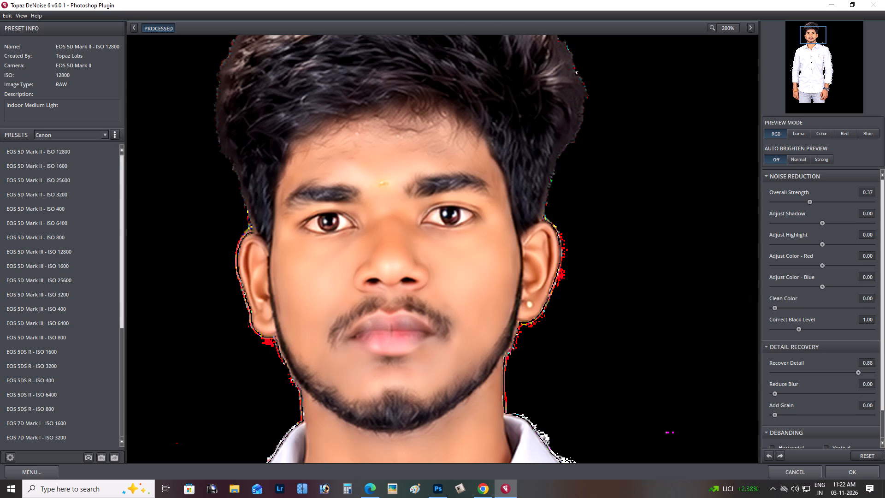
drag(858, 370, 884, 368)
click(867, 468)
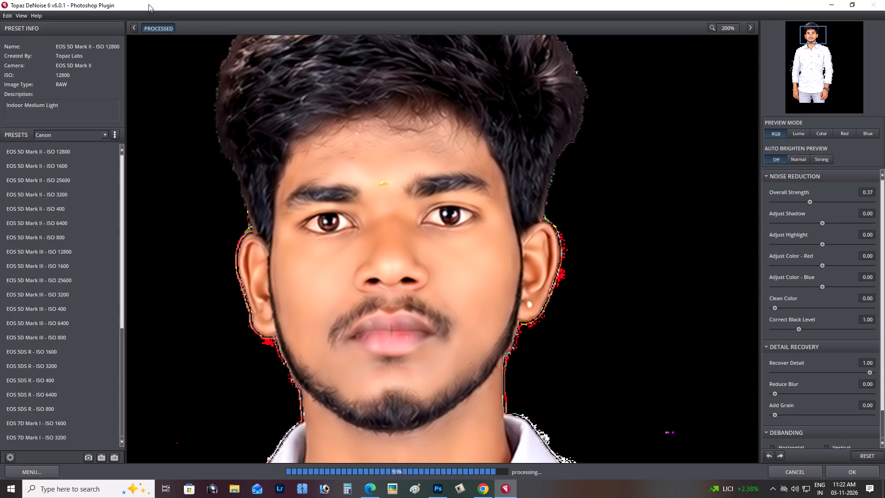
double_click(331, 272)
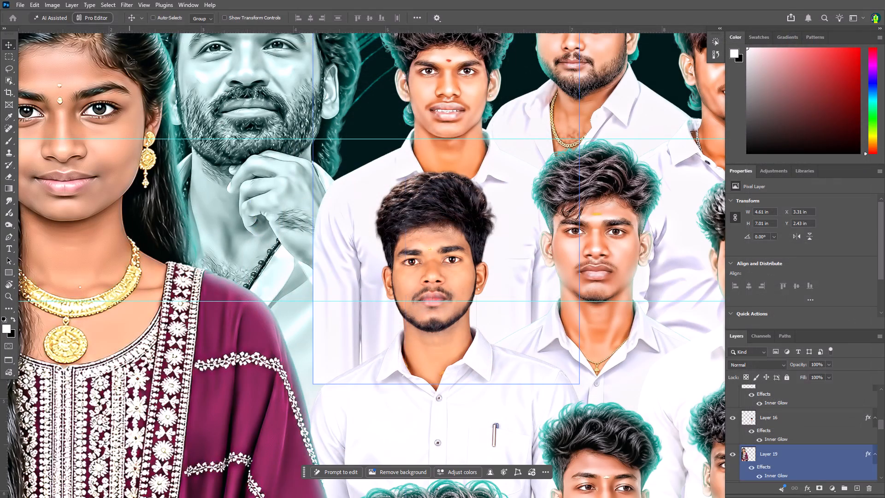
Apply the Crisp preset from the Topaz Adjust 5 filter to the same portrait.
drag(116, 0, 121, 0)
click(183, 224)
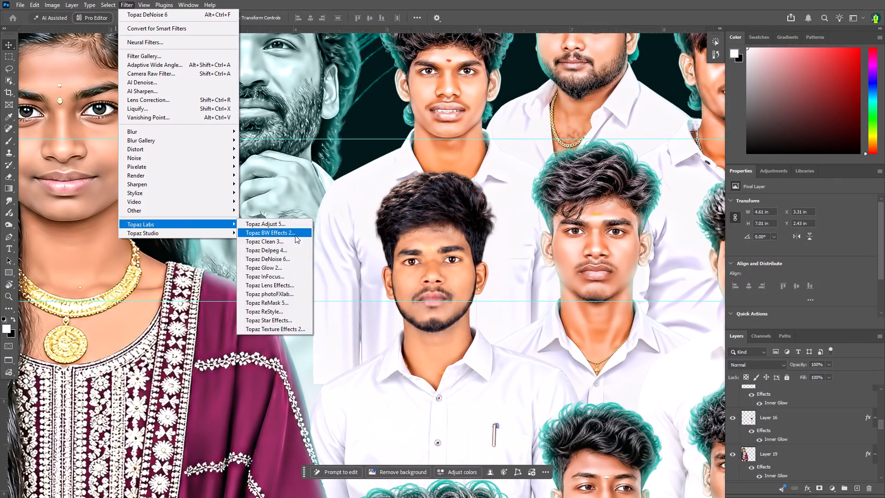
click(299, 224)
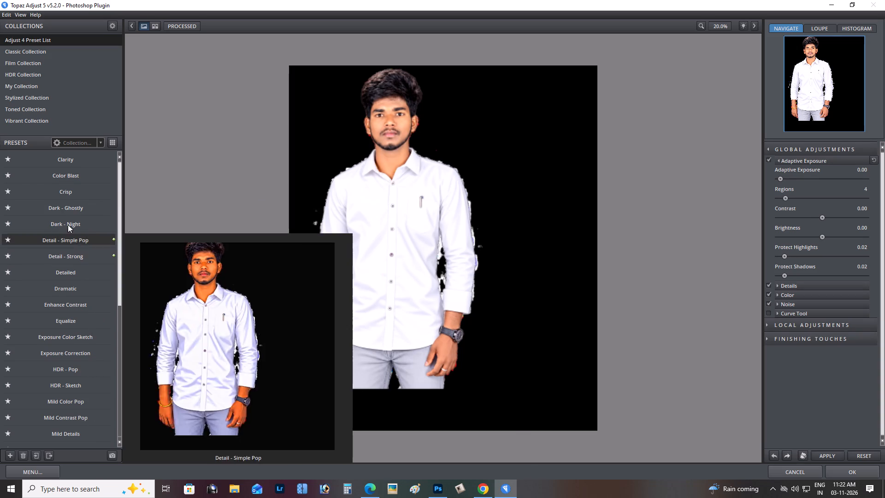
click(74, 191)
click(861, 476)
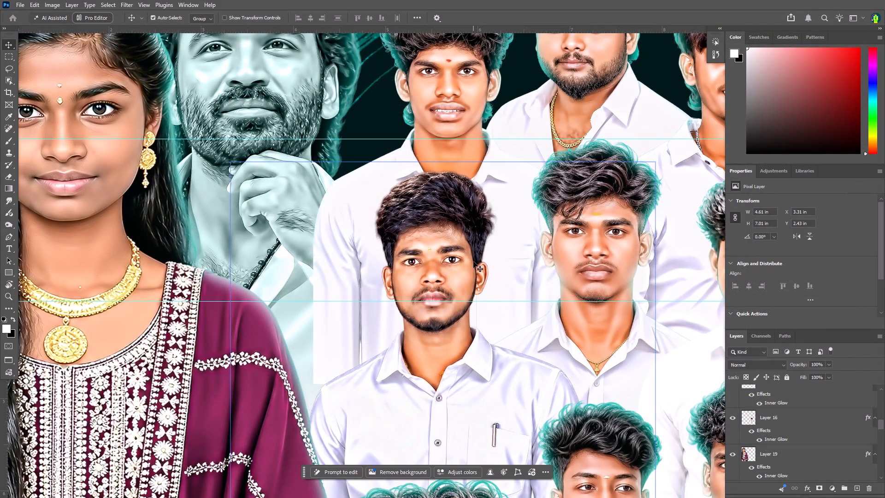
Brighten the same portrait slightly by lowering its white input level in Levels.
key(ctrl+plus)
key(ctrl+plus)
key(Tab)
key(ctrl+l)
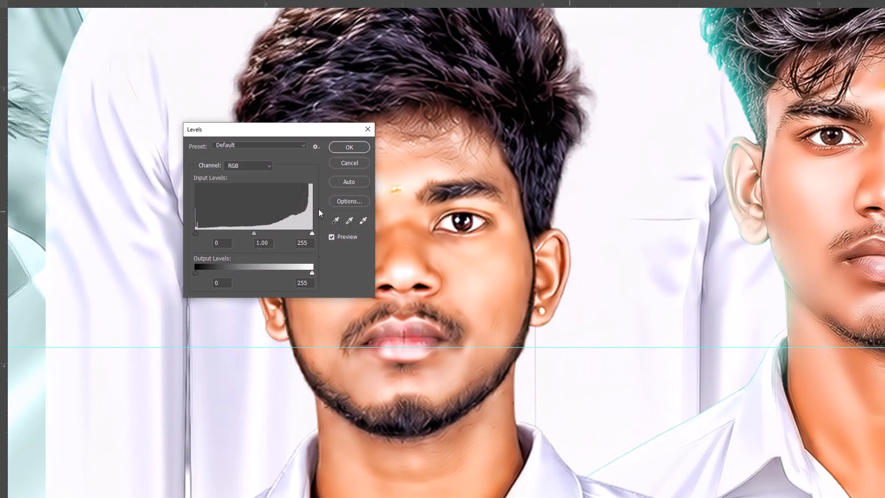
click(309, 235)
key(Return)
Open the portrait in Camera Raw Filter and set Temperature +6, Tint -2, Vibrance -4 and Saturation -15.
key(ctrl+shift+a)
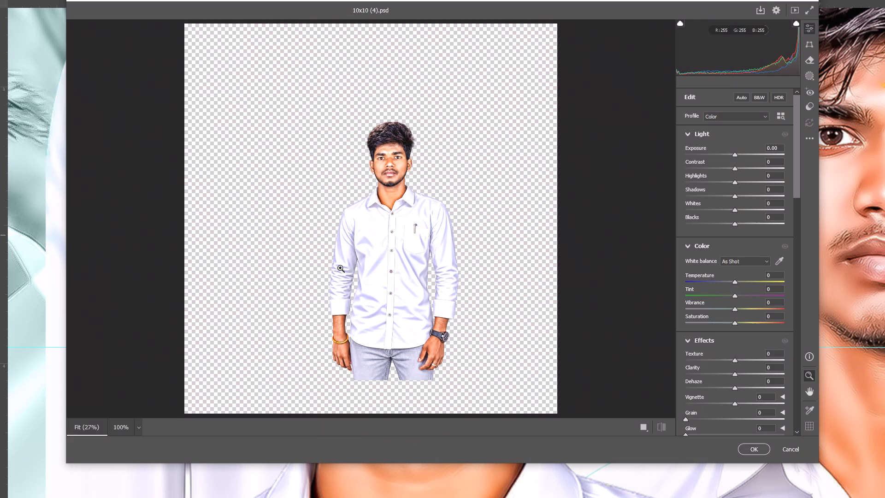
drag(407, 157, 477, 212)
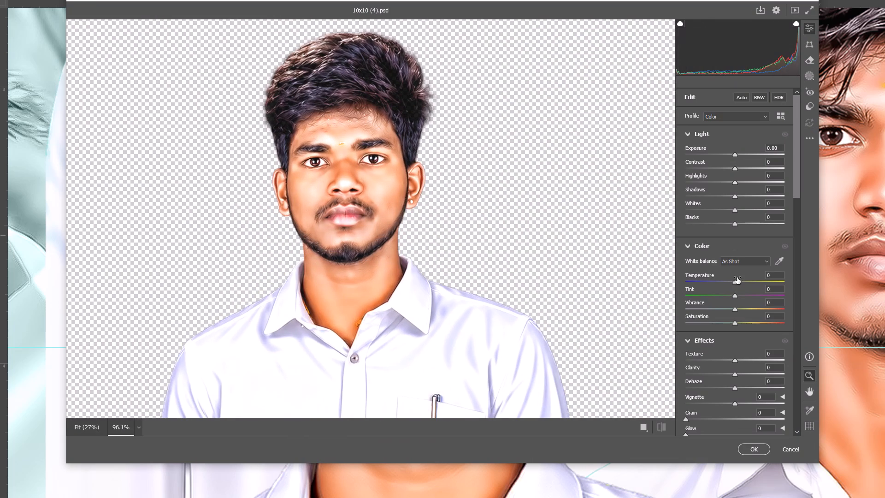
click(735, 282)
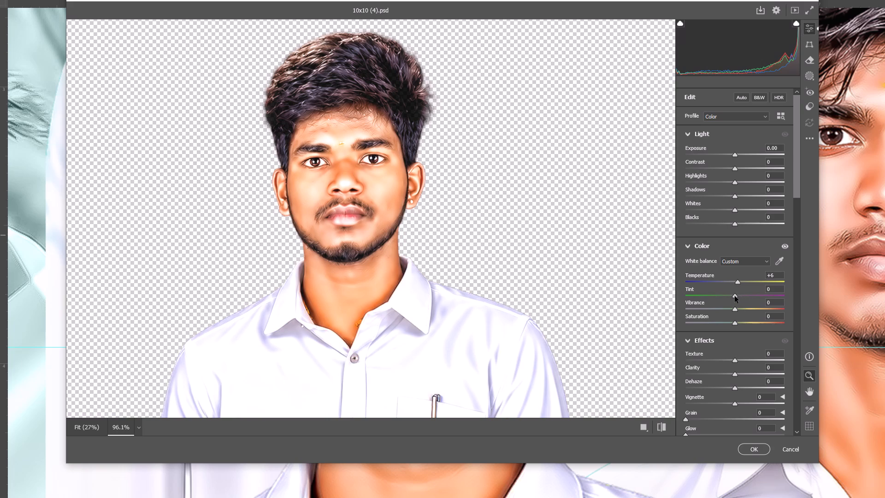
click(735, 296)
click(733, 311)
drag(733, 322, 726, 322)
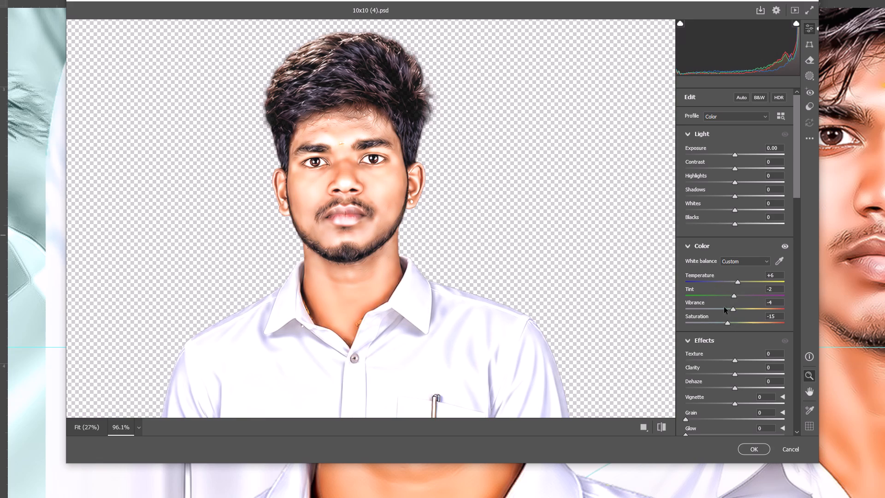
click(731, 310)
Set the portrait's Effects values to Texture +11, Clarity +15 and Dehaze -4.
drag(736, 361, 747, 359)
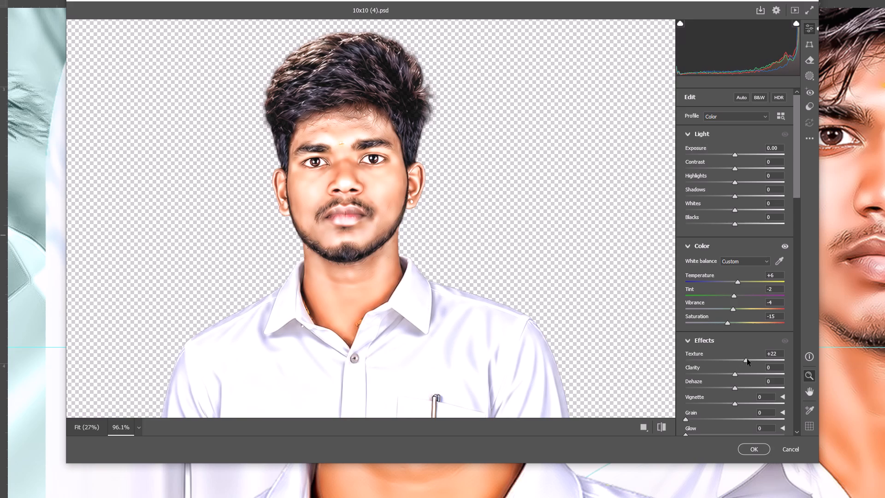
drag(747, 359, 743, 357)
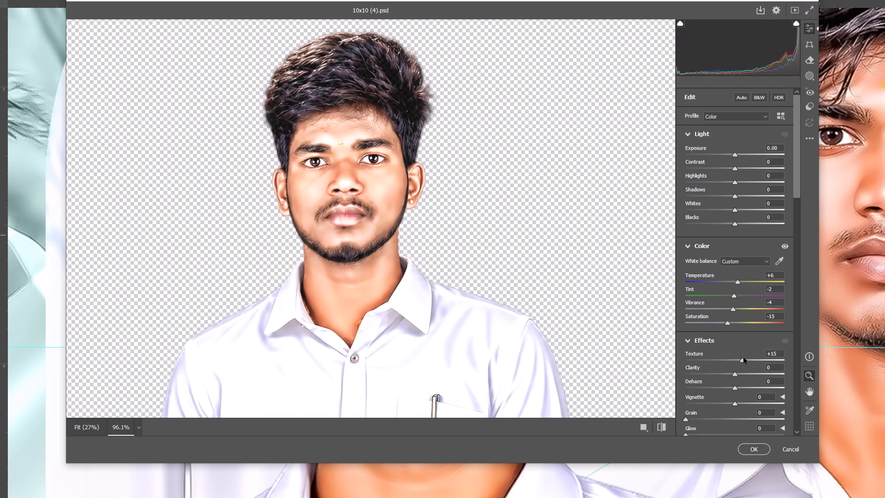
drag(743, 357, 742, 357)
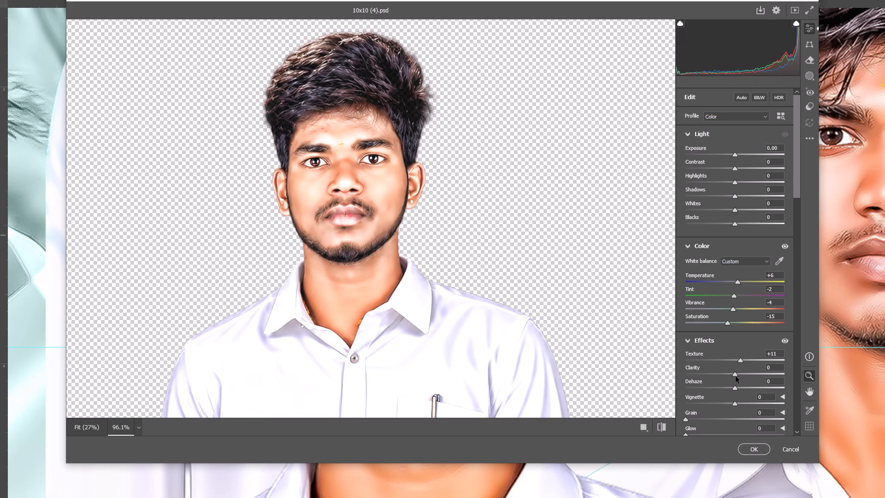
drag(735, 376, 743, 373)
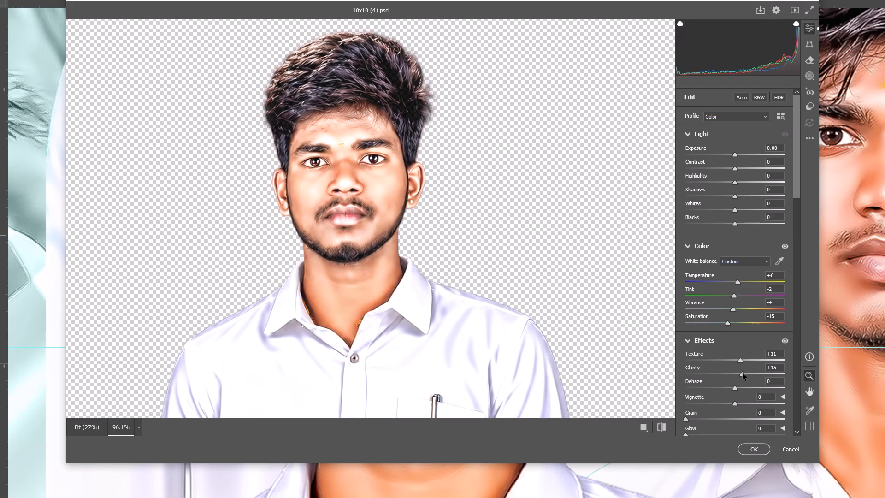
click(735, 388)
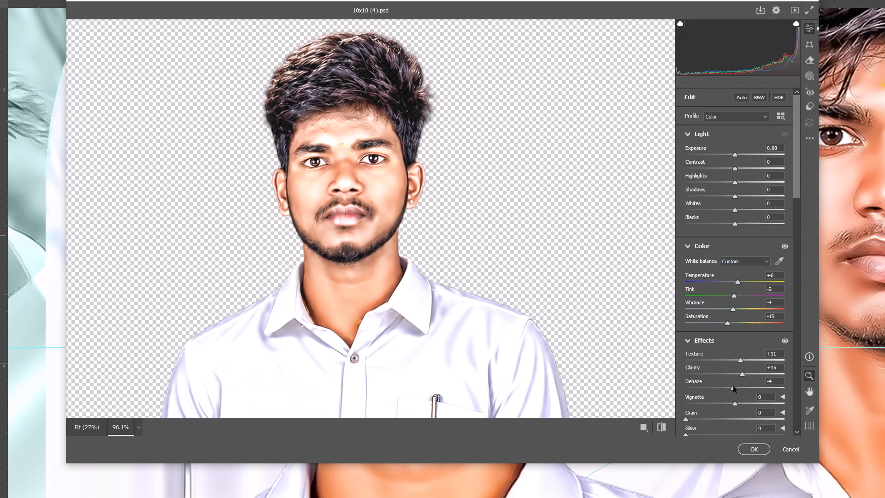
Set Sharpening to 57 and Noise Reduction to 100, add some Color Noise Reduction, and apply the Camera Raw Filter.
scroll(741, 374, down, 11)
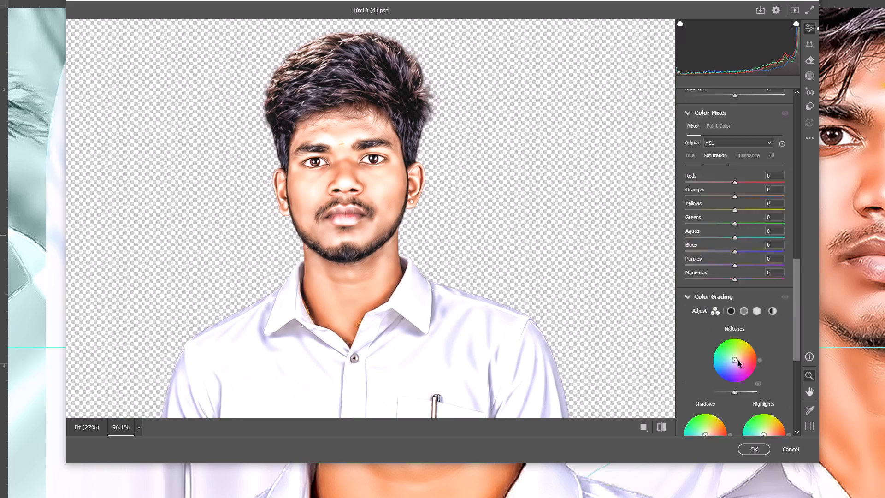
scroll(738, 361, down, 3)
drag(687, 324, 721, 325)
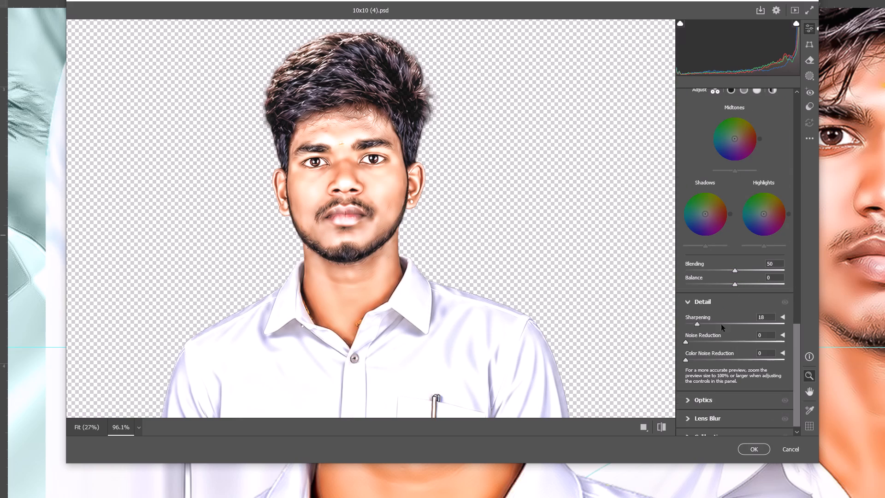
drag(721, 325, 709, 323)
drag(709, 323, 713, 323)
drag(688, 344, 778, 346)
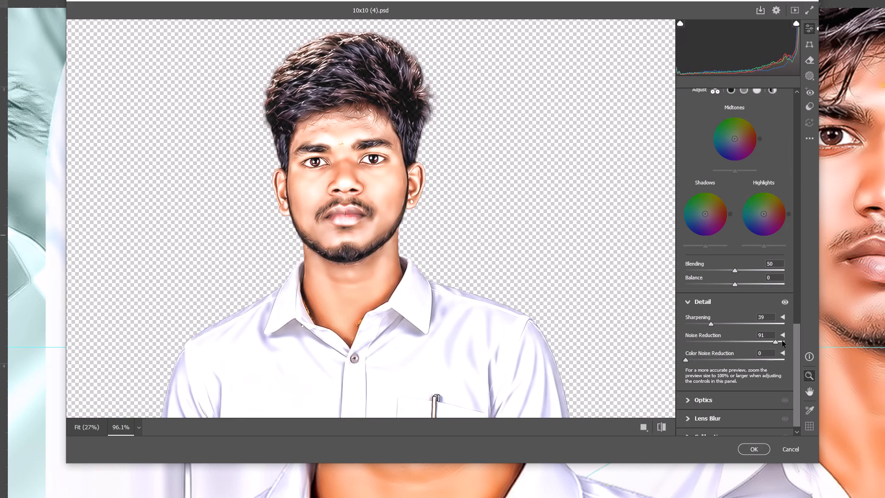
drag(778, 344, 792, 343)
drag(714, 323, 723, 323)
drag(688, 361, 716, 360)
click(750, 451)
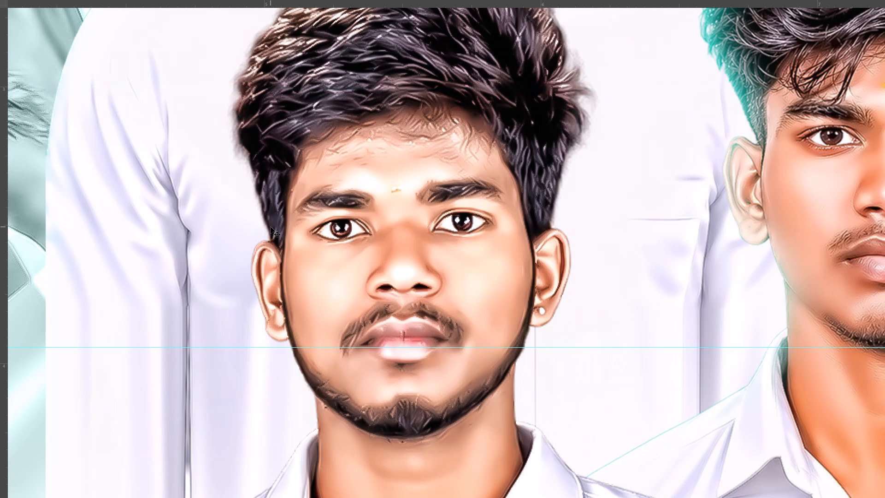
Copy the Inner Glow layer style from the neighbouring centre man's layer and paste it onto the new white-shirt portrait.
key(ctrl+minus)
right_click(691, 209)
click(699, 217)
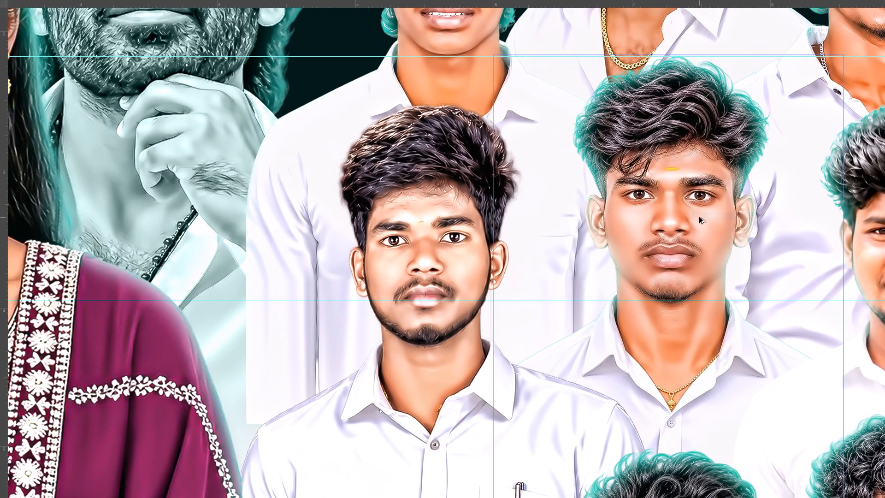
key(alt+l)
key(alt+y)
key(alt+c)
key(Tab)
key(alt+l)
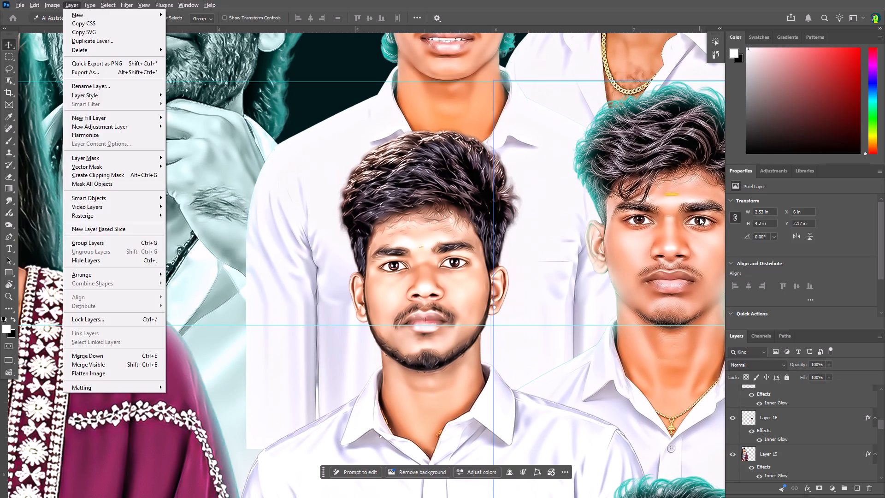
key(alt+y)
key(alt+c)
key(Tab)
right_click(468, 213)
click(476, 218)
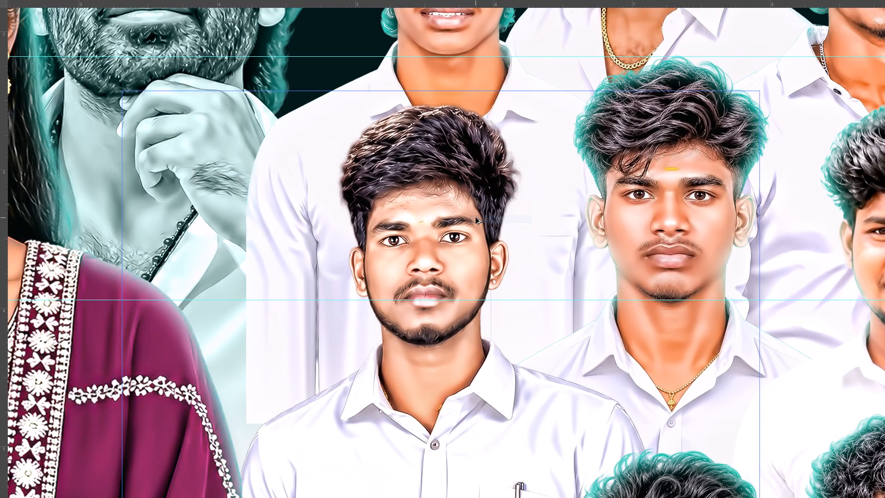
key(alt+l)
key(alt+y)
key(Tab)
key(alt+l)
key(alt+y)
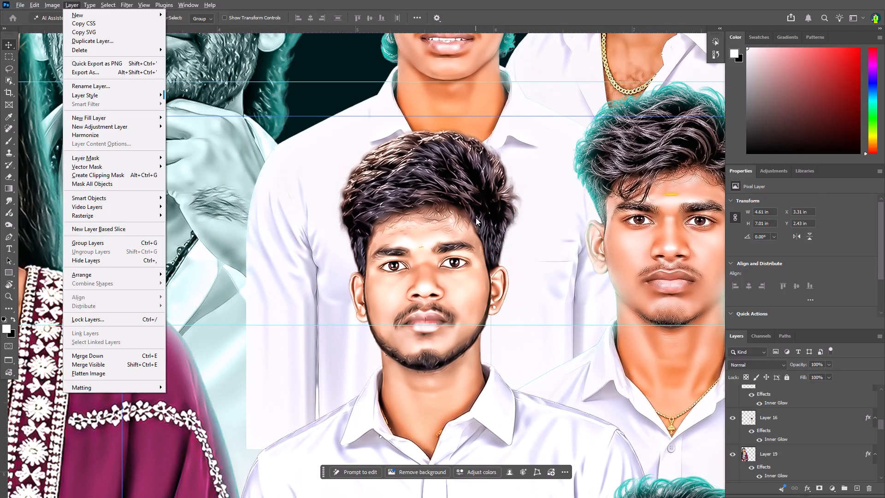
key(alt+p)
Move the new white-shirt portrait down slightly among the group of men.
key(ctrl+minus)
key(Tab)
key(ctrl+0)
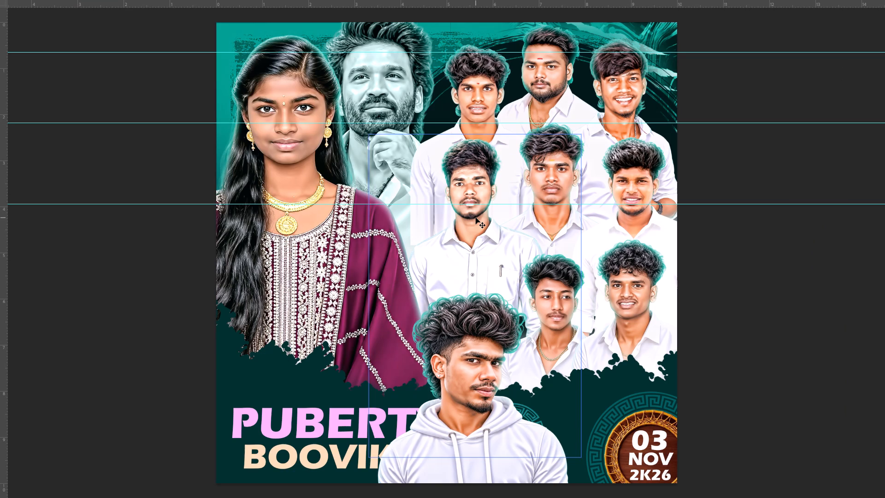
key(ctrl+plus)
key(space)
key(space)
key(space)
key(space)
key(space)
key(space)
key(space)
key(space)
key(space)
key(space)
key(space)
key(space)
key(space)
key(space)
key(space)
key(space)
key(space)
key(space)
key(space)
key(space)
drag(592, 166, 578, 191)
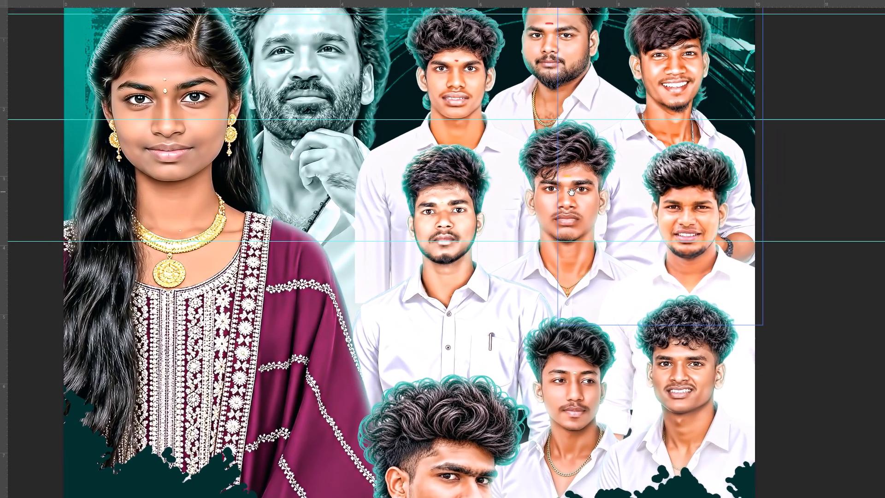
drag(572, 192, 553, 206)
click(550, 206)
key(space)
drag(484, 234, 478, 212)
click(478, 212)
shift+drag(444, 207, 444, 220)
Examine the overall arrangement of the men's portraits on the poster.
key(space)
key(space)
key(space)
key(space)
key(space)
key(space)
key(space)
key(space)
key(space)
key(space)
key(space)
key(space)
key(space)
key(space)
key(space)
key(space)
key(space)
key(space)
key(space)
key(space)
drag(473, 232, 470, 213)
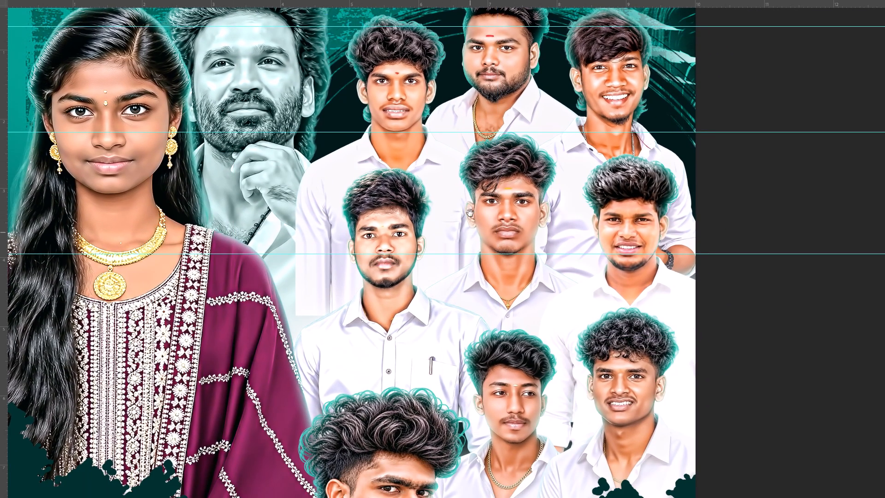
drag(470, 213, 467, 195)
click(467, 192)
drag(529, 234, 515, 248)
click(515, 248)
key(ctrl+minus)
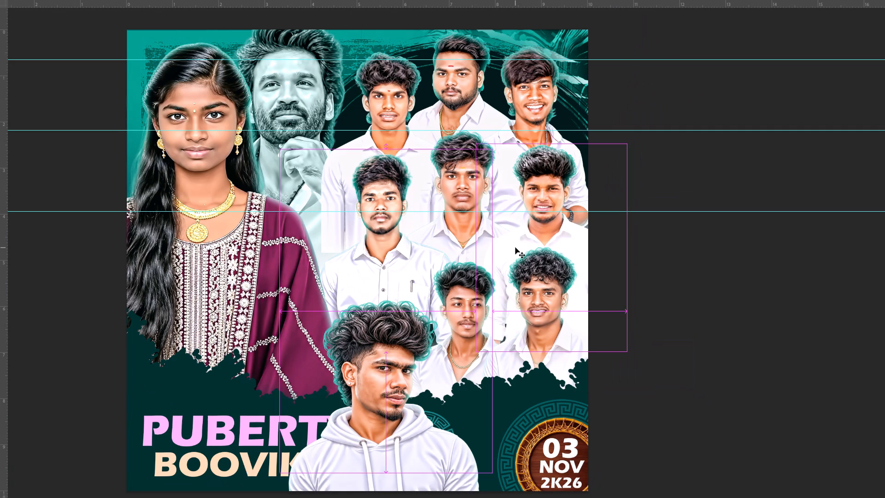
scroll(515, 248, up, 4)
scroll(502, 245, down, 3)
scroll(502, 245, up, 2)
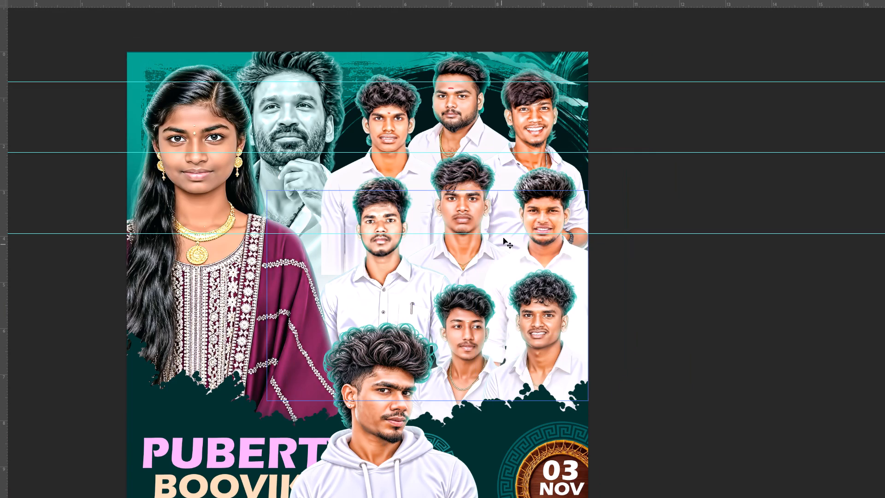
scroll(505, 234, up, 2)
scroll(505, 234, down, 3)
scroll(442, 189, up, 1)
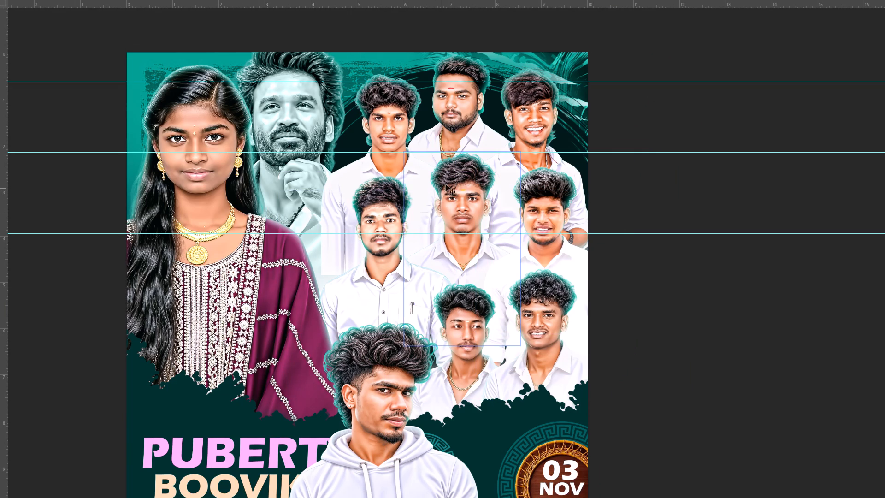
Move the first man in the top row of young men down and toward the bearded man.
key(z)
click(460, 125)
text(v)
key(space)
drag(460, 124, 461, 132)
drag(461, 132, 459, 115)
drag(459, 115, 454, 144)
click(454, 144)
right_click(336, 139)
click(348, 147)
drag(348, 147, 324, 176)
Move the bearded man in the middle of the top row left and slightly down, closer to the first man.
key(space)
drag(339, 171, 332, 183)
click(332, 183)
right_drag(399, 165, 404, 169)
click(415, 175)
drag(415, 166, 378, 185)
Raise the smiling man at the right end of the top row toward the poster's upper edge.
key(space)
drag(422, 183, 417, 190)
click(417, 190)
right_click(529, 188)
click(536, 191)
drag(536, 191, 531, 163)
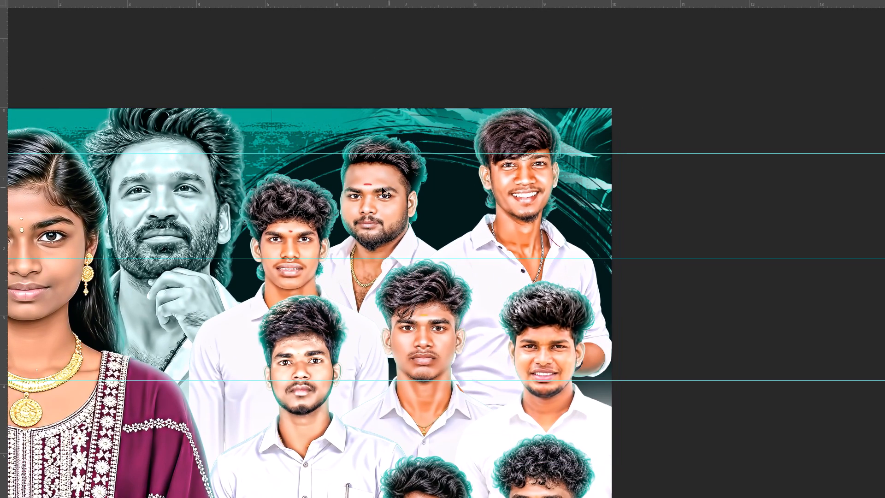
Shift the middle man of the top row slightly right to even out the spacing.
right_click(382, 188)
click(392, 193)
drag(394, 194, 415, 194)
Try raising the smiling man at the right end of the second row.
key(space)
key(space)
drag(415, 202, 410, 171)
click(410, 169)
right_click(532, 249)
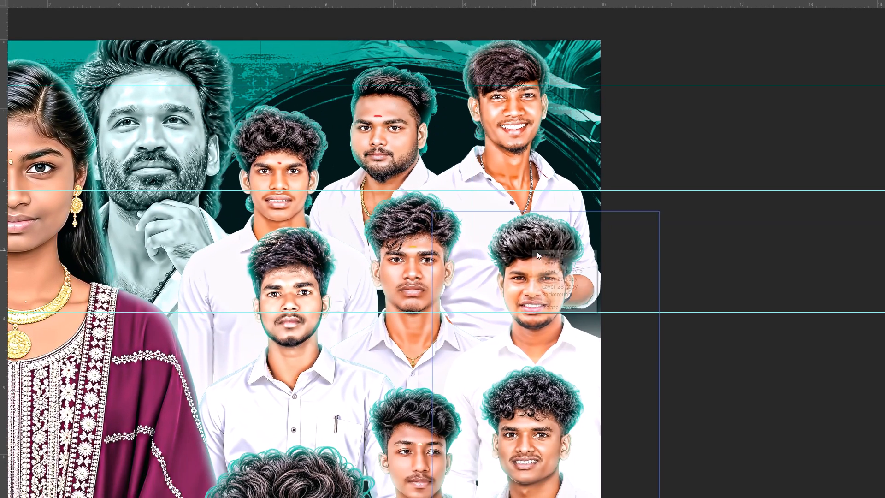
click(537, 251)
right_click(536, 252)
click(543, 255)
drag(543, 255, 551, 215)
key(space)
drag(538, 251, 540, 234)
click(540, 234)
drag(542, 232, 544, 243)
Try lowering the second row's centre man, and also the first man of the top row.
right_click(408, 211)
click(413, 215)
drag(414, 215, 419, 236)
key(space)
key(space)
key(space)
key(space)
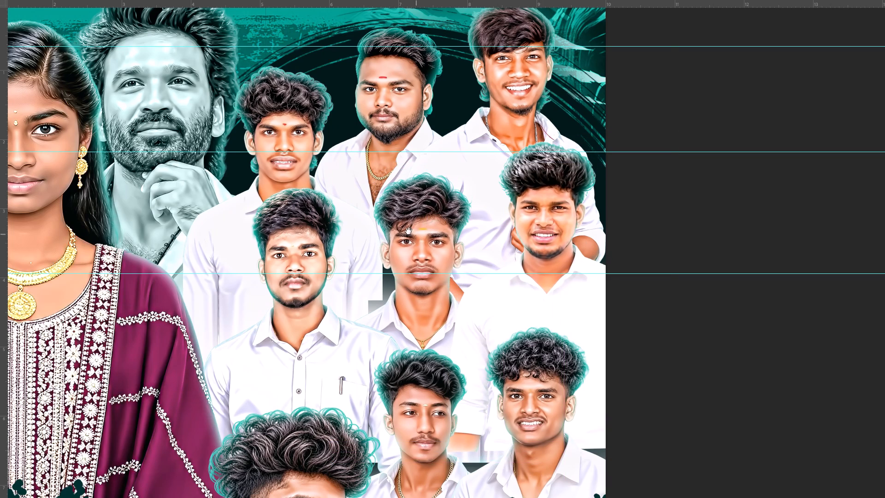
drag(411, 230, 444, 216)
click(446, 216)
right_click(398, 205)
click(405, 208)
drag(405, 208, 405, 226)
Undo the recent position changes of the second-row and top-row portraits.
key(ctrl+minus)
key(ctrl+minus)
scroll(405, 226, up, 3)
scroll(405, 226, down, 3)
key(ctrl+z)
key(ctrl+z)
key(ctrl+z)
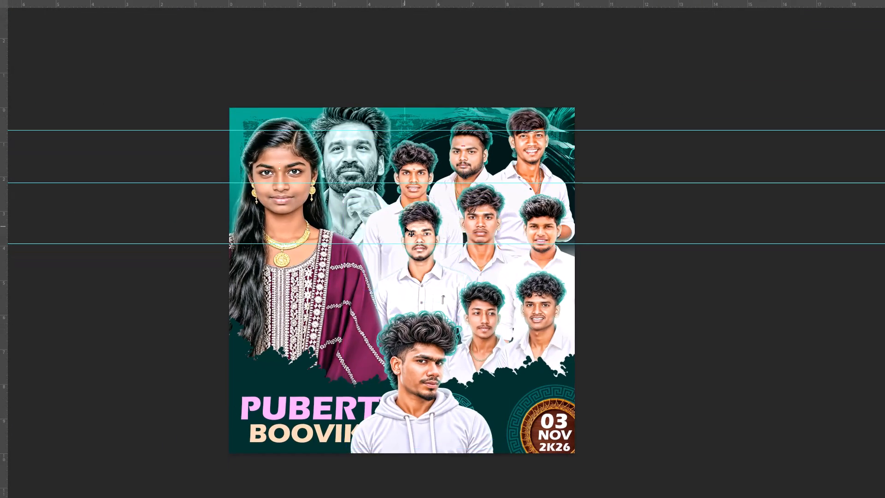
Undo the last four position changes of the top-row portraits.
key(ctrl+z)
key(ctrl+z)
key(ctrl+z)
key(ctrl+plus)
key(ctrl+plus)
key(space)
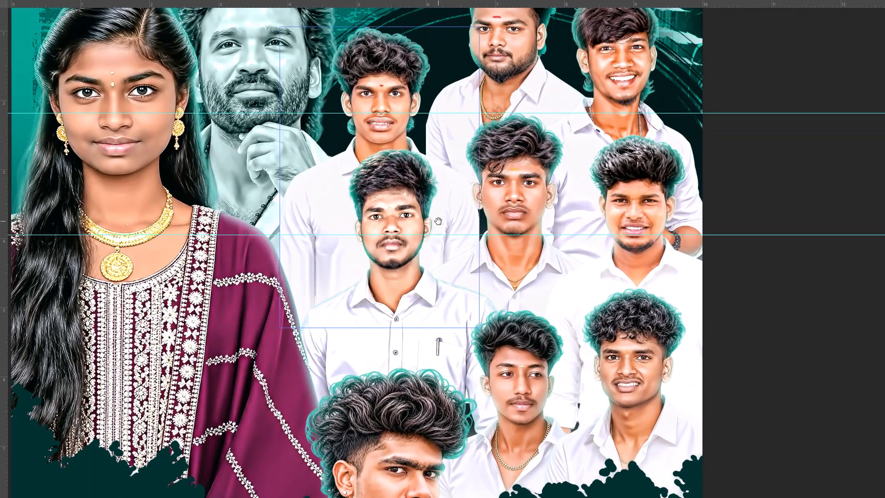
key(ctrl+z)
Shift the smiling man at the right end of the top row slightly right, about 0.25 inch.
key(space)
key(space)
key(space)
key(space)
key(space)
key(space)
key(space)
key(space)
key(space)
key(space)
key(space)
key(space)
key(space)
key(space)
key(space)
key(space)
key(space)
key(space)
key(space)
key(space)
drag(479, 203, 456, 252)
click(456, 253)
drag(465, 244, 476, 204)
click(478, 201)
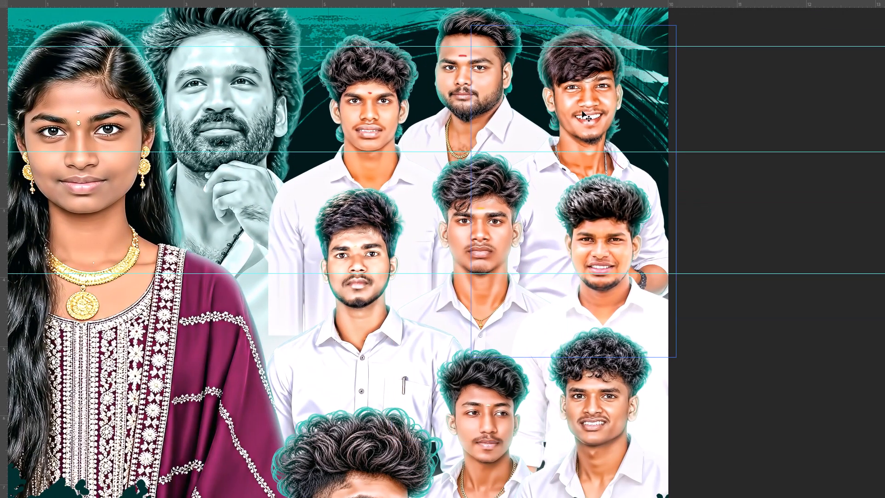
right_click(582, 111)
click(587, 115)
shift+drag(591, 116, 608, 120)
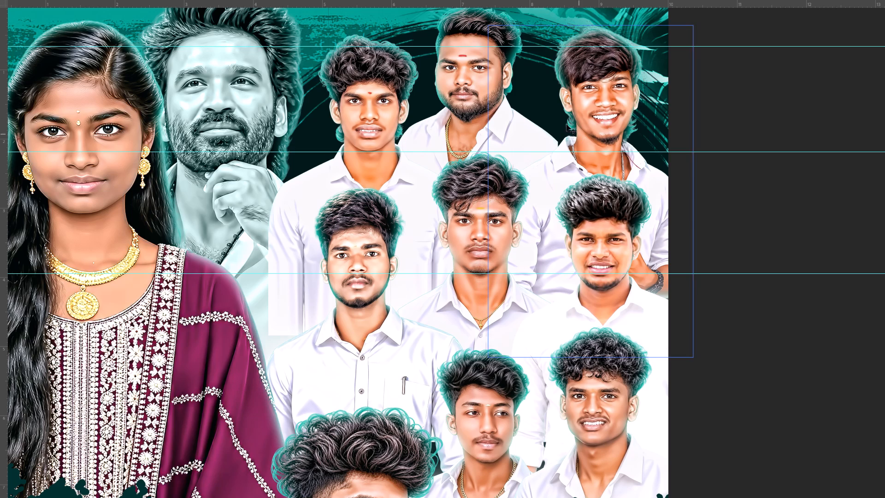
Move the bearded middle man of the top row slightly right to even out the gaps.
right_drag(460, 70, 467, 72)
click(472, 73)
shift+click(482, 76)
shift+drag(484, 77, 492, 78)
Raise the third row's man with the gold chain by about 0.3 inch.
key(space)
key(space)
key(space)
key(space)
key(space)
key(space)
key(space)
key(space)
key(space)
key(space)
key(space)
key(space)
key(space)
key(space)
key(space)
key(space)
key(space)
key(space)
key(space)
key(space)
drag(511, 172, 511, 142)
click(511, 136)
drag(498, 223, 498, 205)
click(498, 205)
right_click(472, 253)
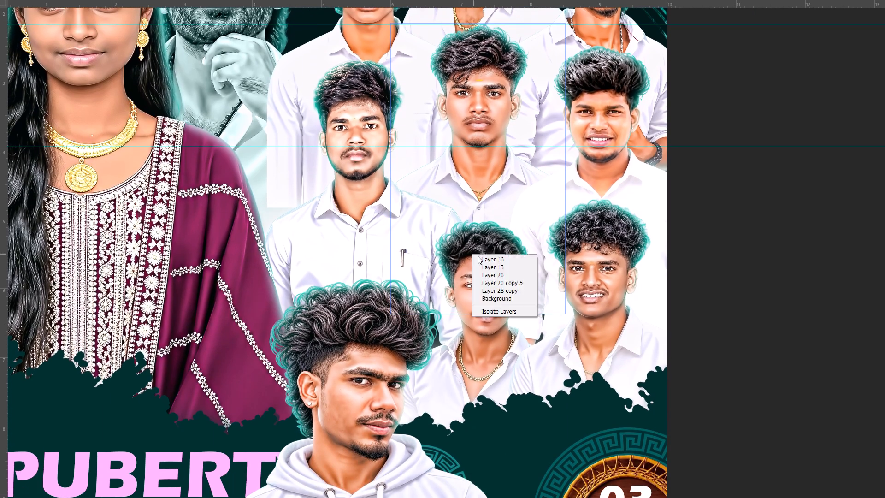
click(480, 257)
shift+drag(481, 257, 479, 237)
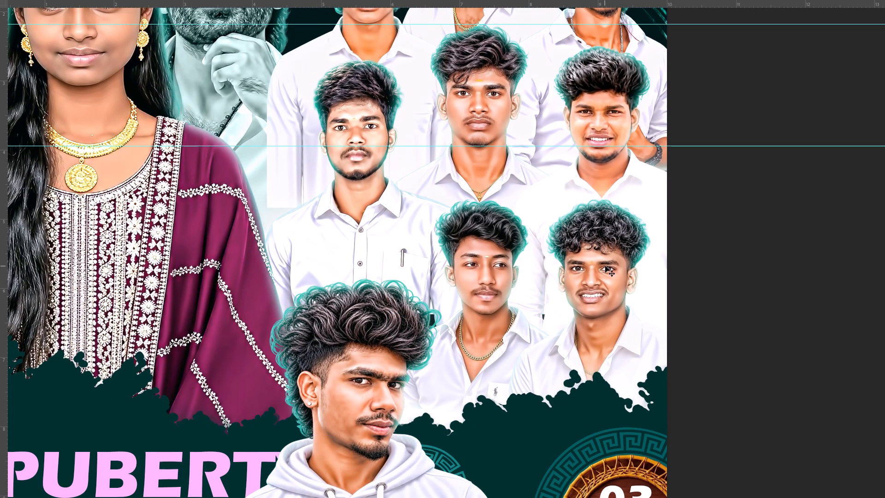
Lower the curly-haired smiling man at the right end of the third row slightly.
right_click(605, 266)
click(614, 272)
shift+drag(613, 266, 613, 275)
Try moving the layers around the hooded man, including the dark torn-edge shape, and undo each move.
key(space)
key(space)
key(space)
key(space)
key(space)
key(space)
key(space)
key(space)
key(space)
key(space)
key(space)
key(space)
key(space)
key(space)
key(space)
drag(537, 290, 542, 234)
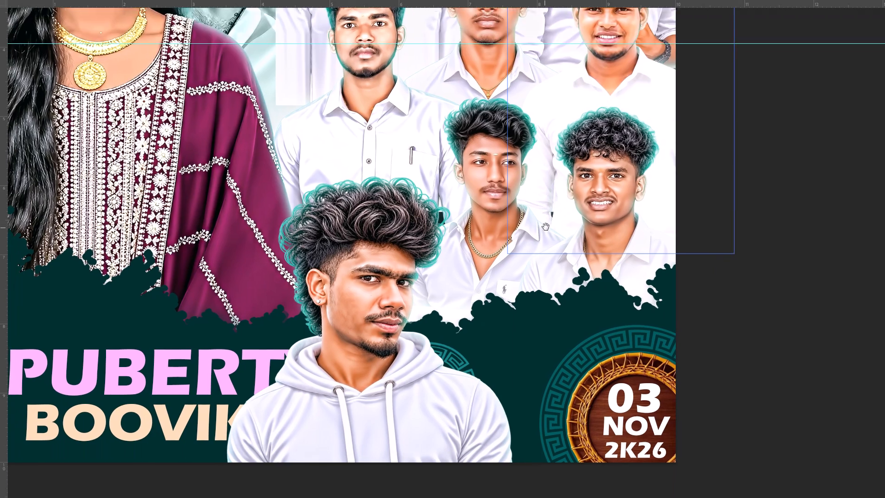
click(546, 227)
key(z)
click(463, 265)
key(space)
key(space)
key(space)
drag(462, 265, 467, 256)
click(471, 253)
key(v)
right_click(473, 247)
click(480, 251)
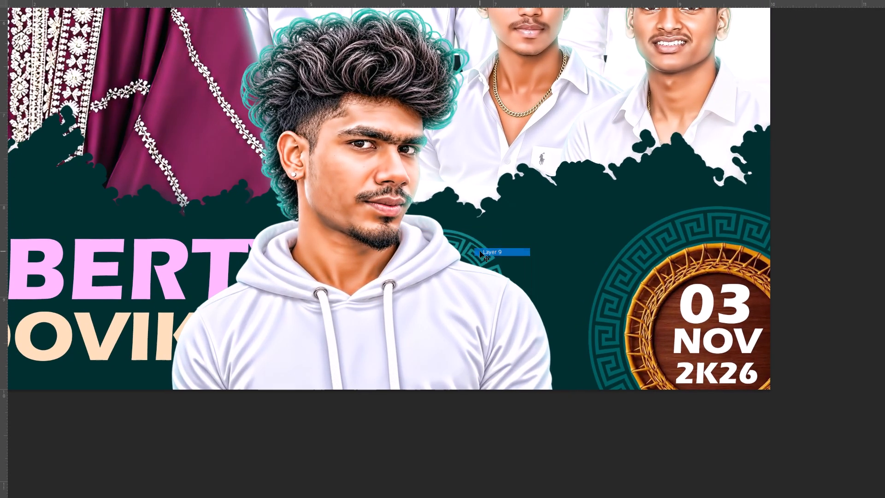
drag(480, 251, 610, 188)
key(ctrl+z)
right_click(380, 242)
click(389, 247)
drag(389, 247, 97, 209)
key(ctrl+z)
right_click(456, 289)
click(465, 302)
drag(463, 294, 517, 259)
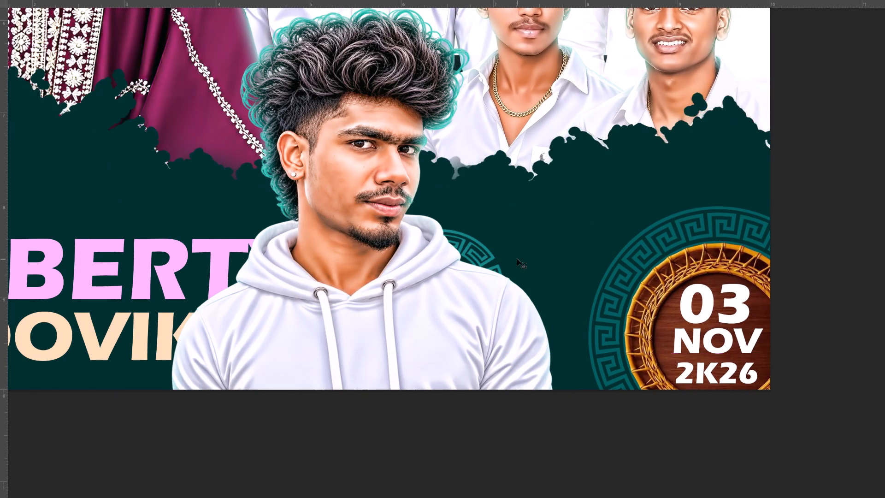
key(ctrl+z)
Move the teal Spartan helmet emblem from behind the hooded man to beside the date medallion and shrink it to about half size.
right_click(478, 255)
click(486, 260)
drag(486, 260, 638, 205)
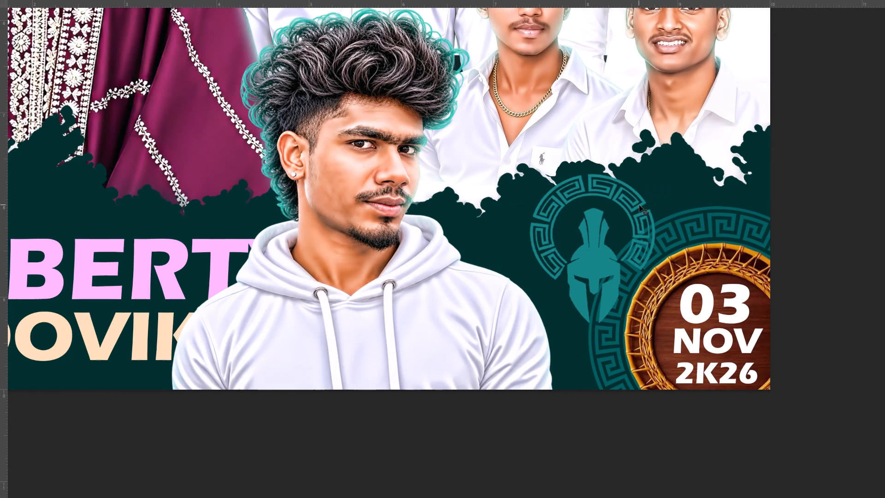
key(ctrl+t)
alt+drag(655, 174, 625, 211)
key(Return)
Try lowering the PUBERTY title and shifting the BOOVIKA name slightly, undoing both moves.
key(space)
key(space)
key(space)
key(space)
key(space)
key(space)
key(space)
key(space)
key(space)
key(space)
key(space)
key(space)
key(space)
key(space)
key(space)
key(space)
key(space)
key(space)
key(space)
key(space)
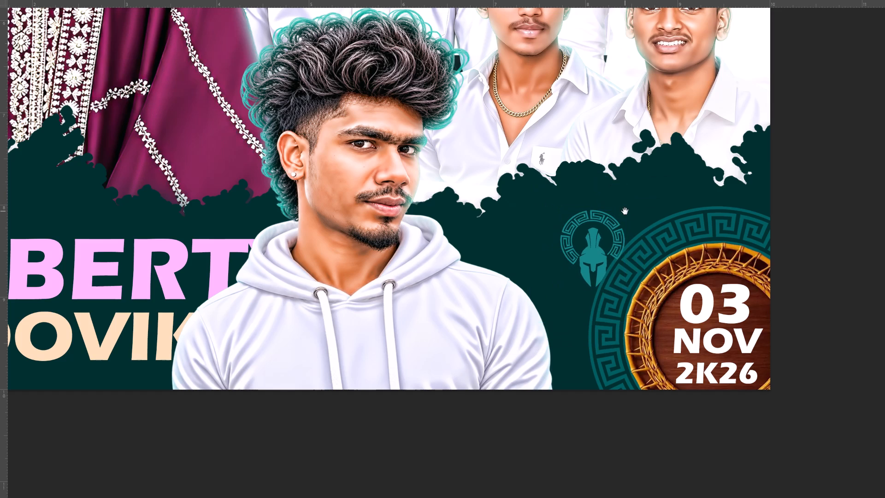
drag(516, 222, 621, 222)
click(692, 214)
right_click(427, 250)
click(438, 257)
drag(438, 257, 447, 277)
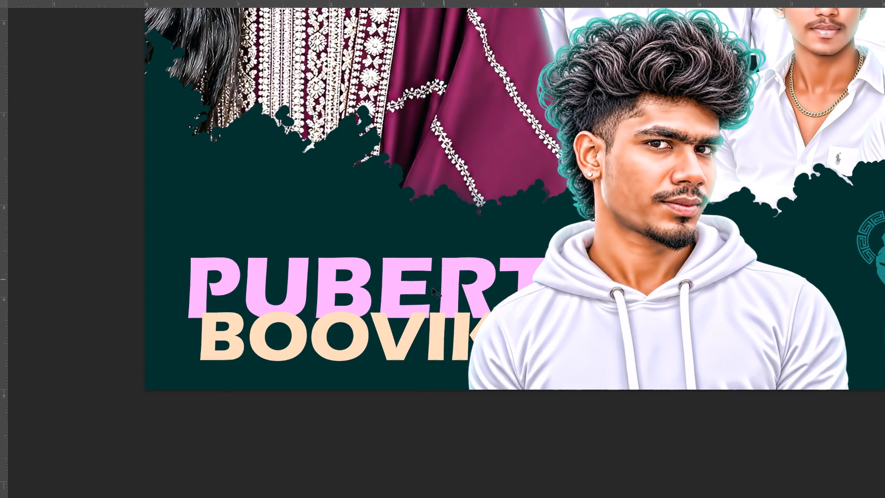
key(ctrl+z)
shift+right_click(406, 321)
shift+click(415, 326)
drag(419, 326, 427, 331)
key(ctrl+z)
Select the hooded man's layer, Layer 17, and move him up and right, clear of the PUBERTY BOOVIKA title.
key(Tab)
right_click(606, 323)
double_click(616, 327)
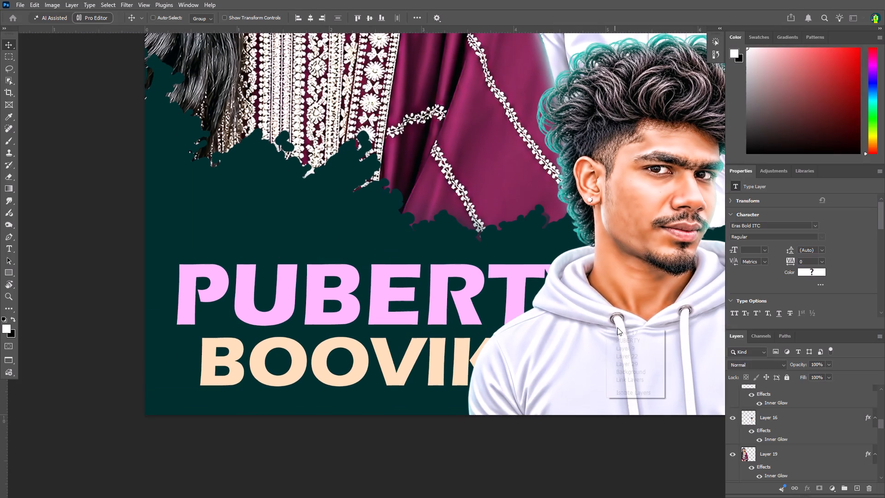
click(615, 293)
shift+right_click(648, 318)
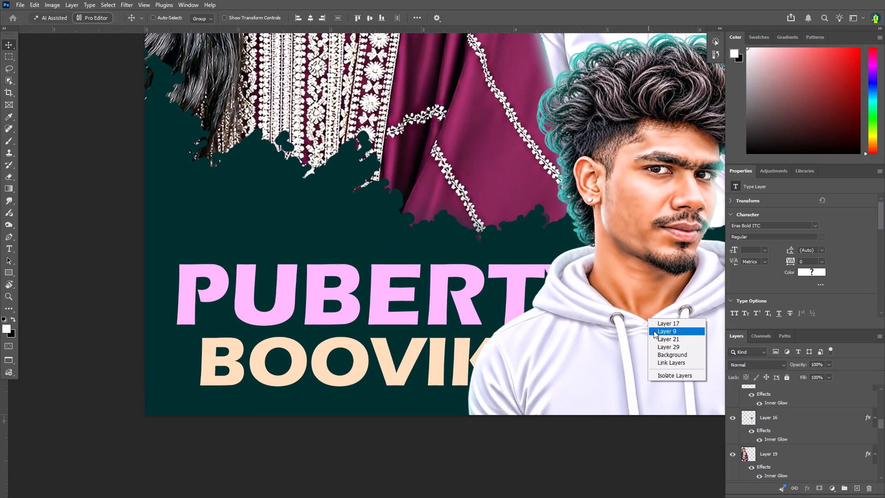
shift+click(622, 321)
scroll(772, 479, down, 11)
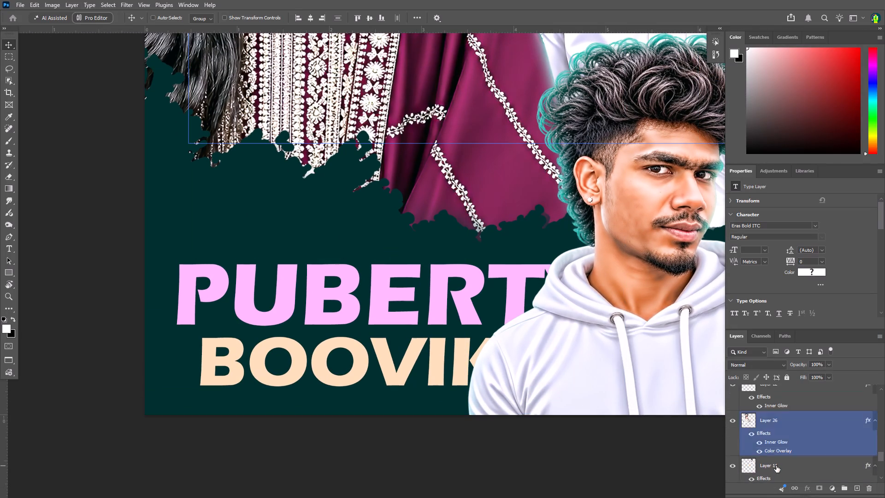
scroll(776, 466, down, 6)
scroll(776, 462, up, 20)
scroll(776, 462, up, 4)
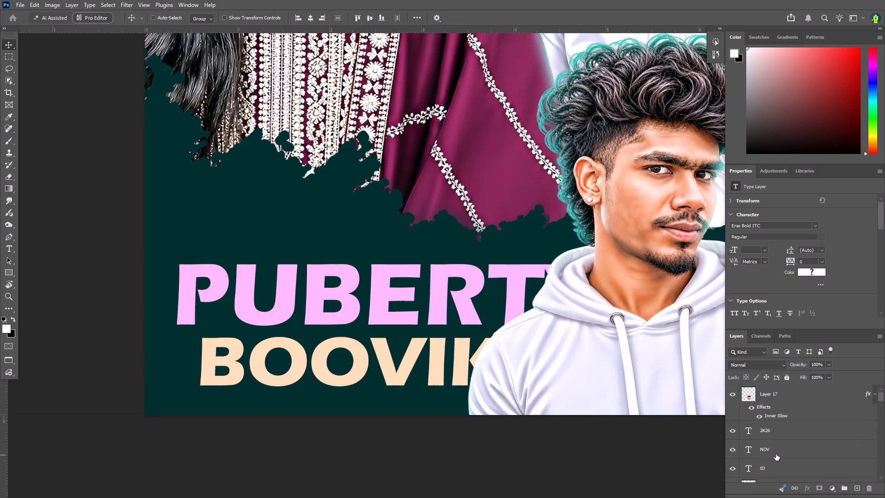
scroll(776, 454, up, 4)
right_click(623, 341)
click(634, 346)
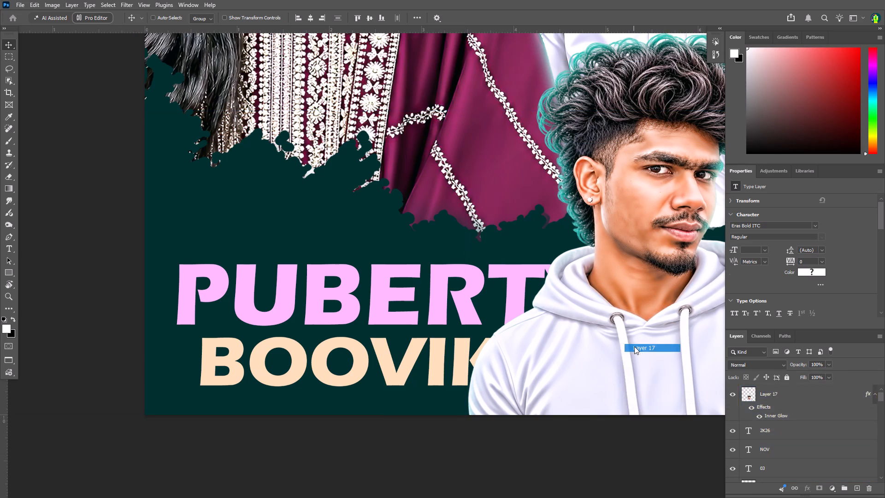
key(Tab)
drag(641, 334, 859, 172)
Select the PUBERTY, BOOVIKA and With texts together, undoing the trial moves, and link their layers.
right_click(564, 267)
click(576, 274)
drag(579, 274, 584, 274)
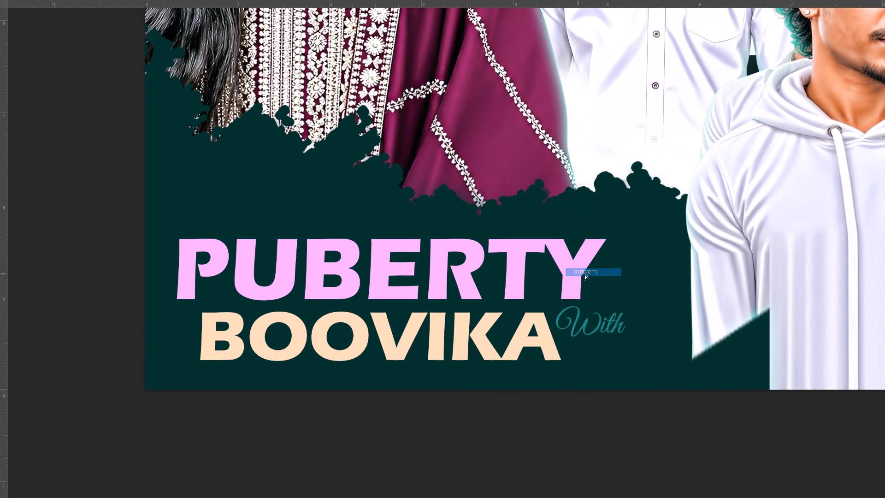
drag(584, 274, 589, 278)
key(ctrl+z)
shift+right_click(530, 319)
shift+click(537, 322)
drag(544, 325, 548, 326)
key(ctrl+z)
shift+right_click(569, 324)
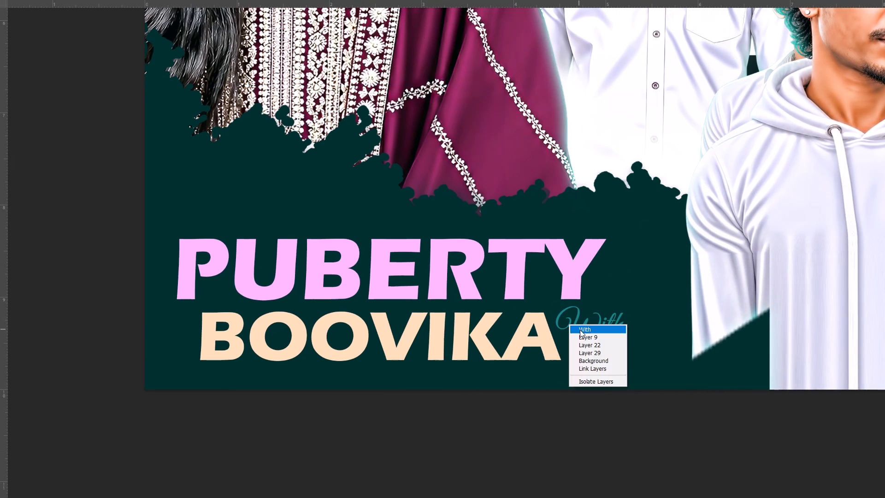
shift+click(580, 330)
drag(580, 330, 589, 333)
key(ctrl+z)
right_click(565, 322)
click(592, 367)
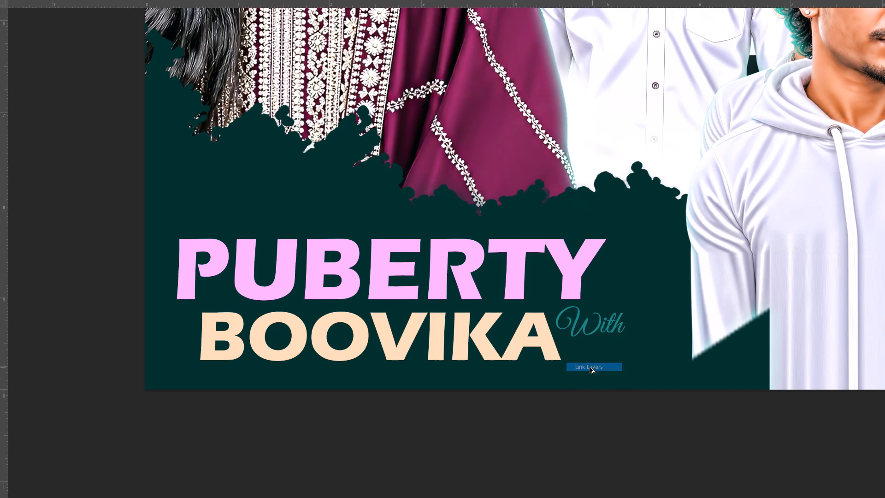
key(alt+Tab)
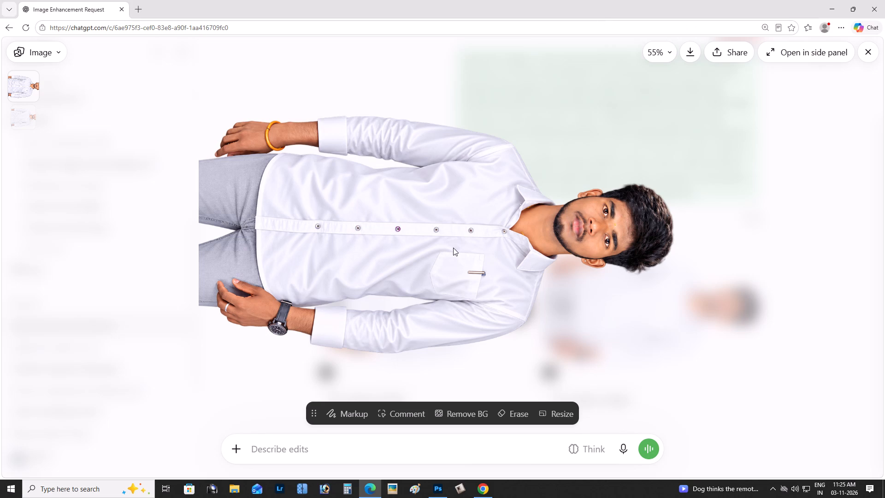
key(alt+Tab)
Scale the linked PUBERTY BOOVIKA With title down to about 85% and shift it toward the poster's left edge.
key(ctrl+t)
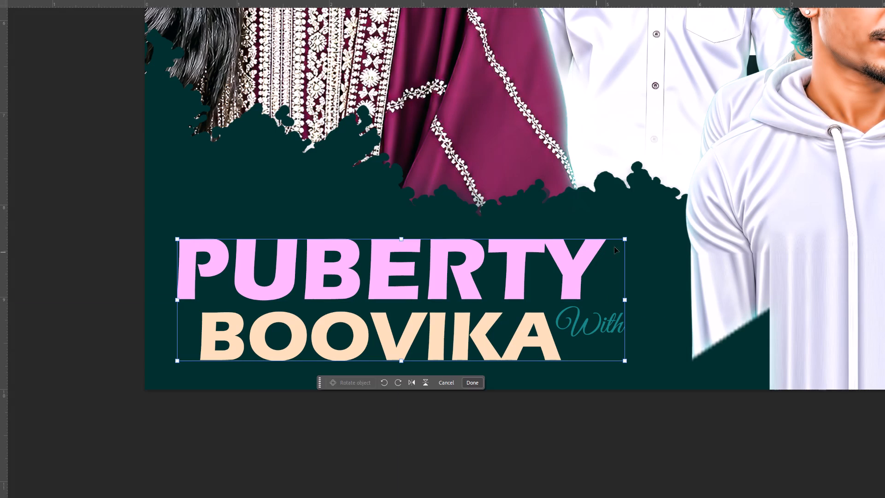
alt+drag(623, 239, 595, 267)
key(Return)
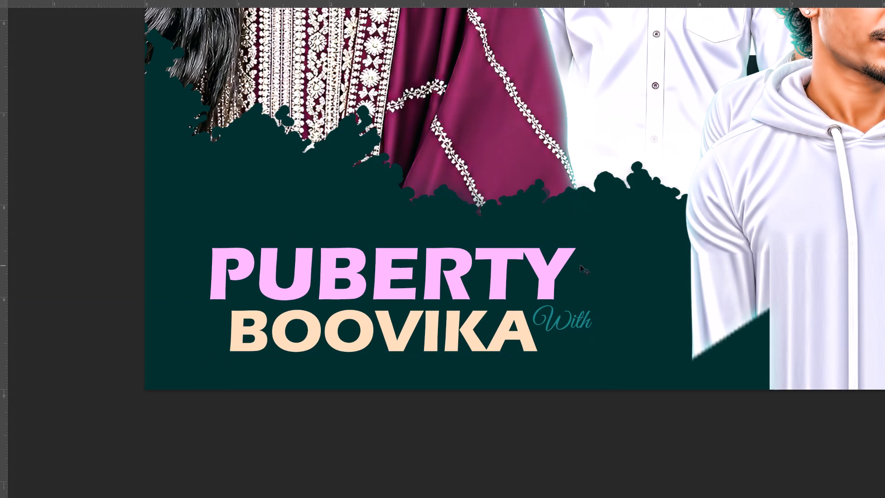
shift+drag(437, 296, 399, 299)
Shrink the linked title slightly more, to about 94%, and place it about 0.25 in from the poster's left edge.
key(shift+space)
key(shift+space)
key(shift+space)
key(shift+space)
key(shift+space)
key(shift+space)
key(shift+space)
key(shift+space)
key(shift+space)
key(shift+space)
key(shift+space)
key(shift+space)
key(shift+space)
drag(421, 296, 342, 300)
click(330, 300)
key(ctrl+minus)
key(space)
key(space)
key(space)
key(space)
key(space)
key(space)
double_click(375, 291)
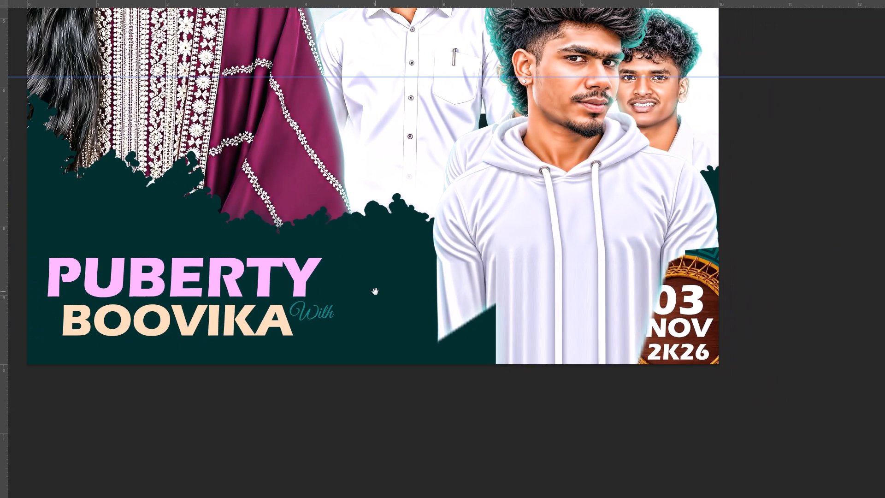
key(space)
drag(331, 249, 383, 251)
click(383, 251)
key(ctrl+t)
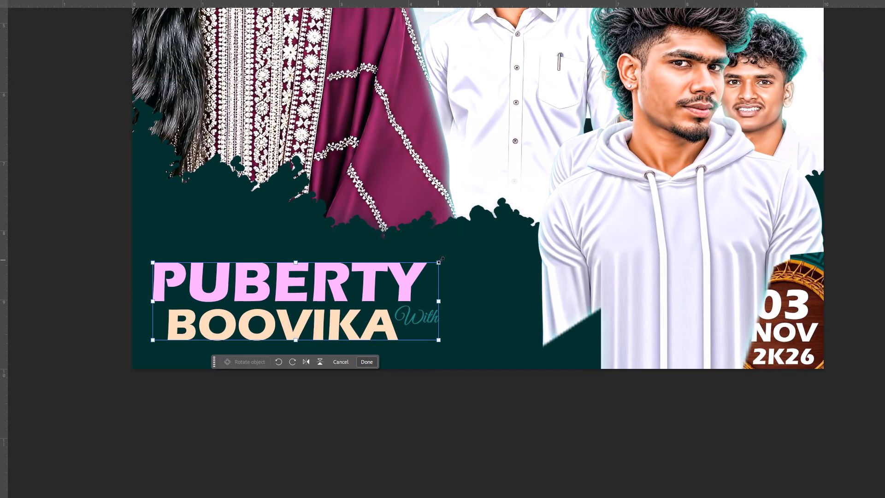
alt+drag(440, 260, 432, 264)
key(Return)
shift+drag(357, 287, 340, 284)
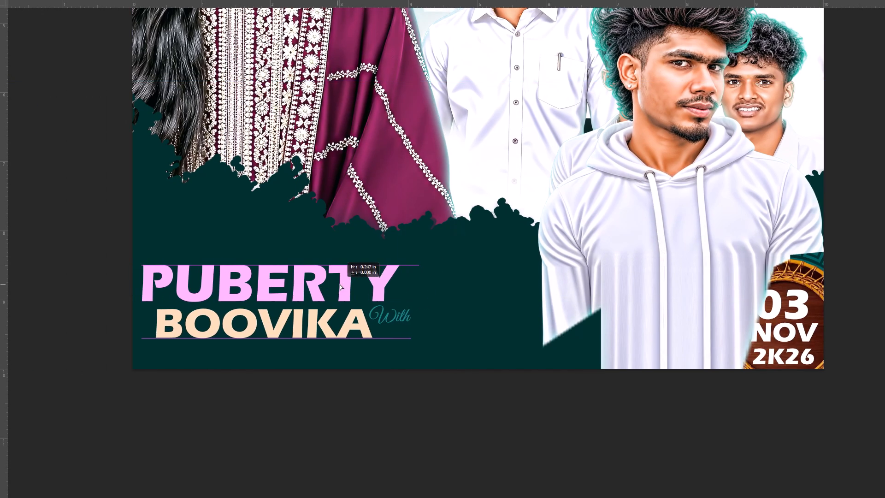
shift+drag(340, 284, 345, 284)
Move the hooded man, Layer 17, down and left into the gap between the title and the date medallion, just beside the With text.
right_click(616, 228)
click(623, 231)
drag(661, 215, 512, 340)
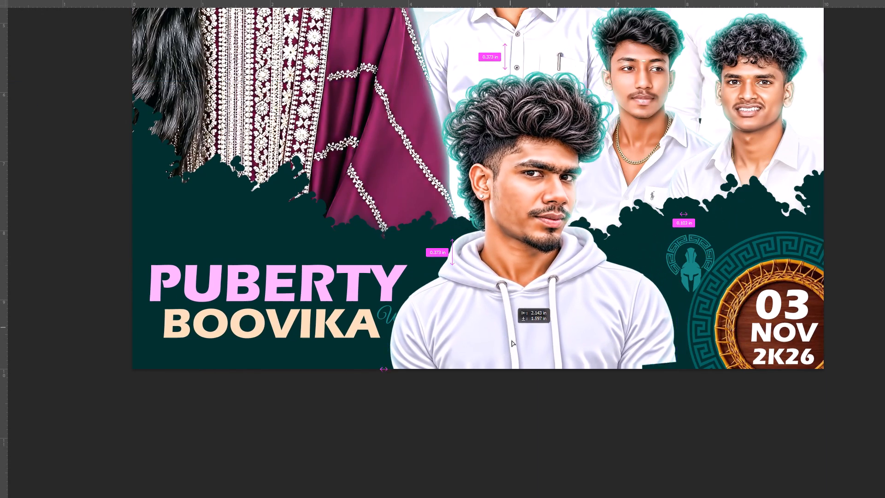
drag(512, 340, 523, 353)
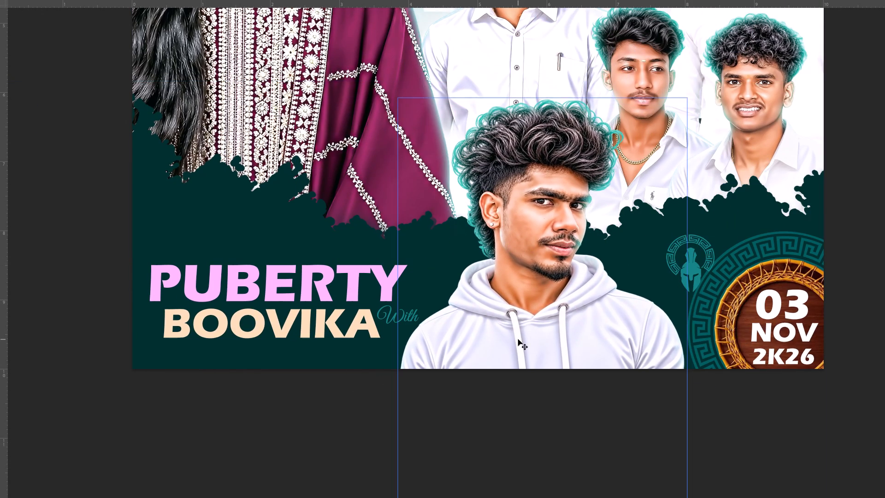
key(ctrl+plus)
key(space)
key(space)
key(space)
key(space)
key(space)
key(space)
key(space)
key(space)
drag(520, 339, 530, 352)
click(530, 352)
shift+drag(554, 315, 528, 319)
click(535, 321)
key(space)
key(space)
key(space)
key(space)
key(space)
key(space)
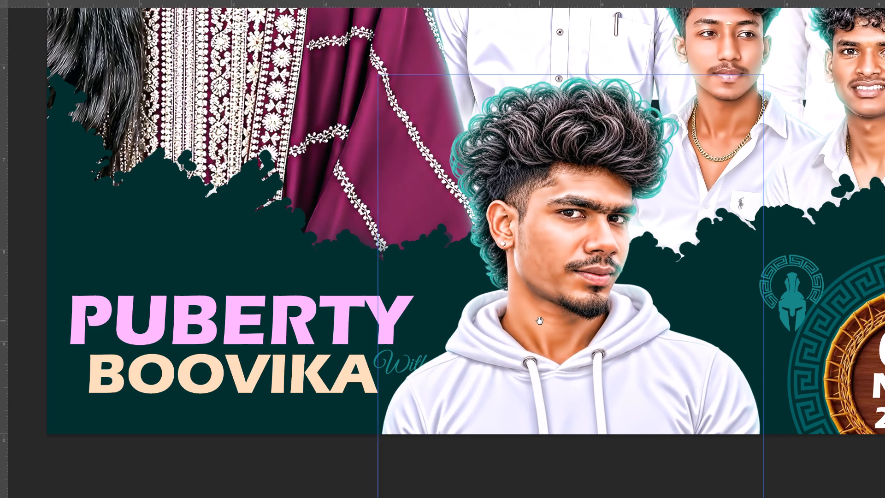
click(540, 321)
click(543, 320)
drag(545, 320, 553, 317)
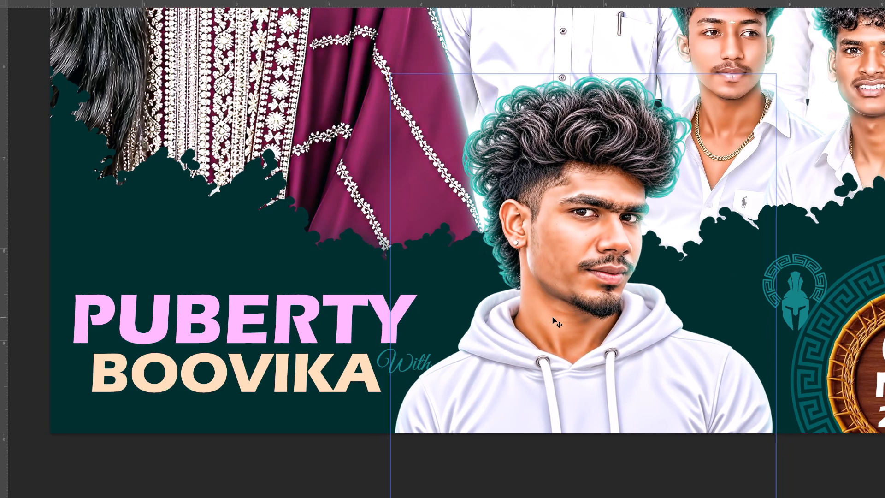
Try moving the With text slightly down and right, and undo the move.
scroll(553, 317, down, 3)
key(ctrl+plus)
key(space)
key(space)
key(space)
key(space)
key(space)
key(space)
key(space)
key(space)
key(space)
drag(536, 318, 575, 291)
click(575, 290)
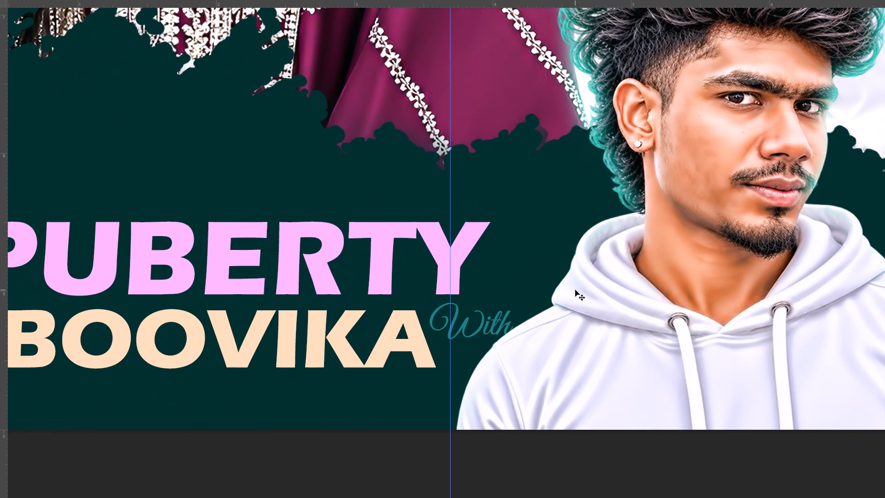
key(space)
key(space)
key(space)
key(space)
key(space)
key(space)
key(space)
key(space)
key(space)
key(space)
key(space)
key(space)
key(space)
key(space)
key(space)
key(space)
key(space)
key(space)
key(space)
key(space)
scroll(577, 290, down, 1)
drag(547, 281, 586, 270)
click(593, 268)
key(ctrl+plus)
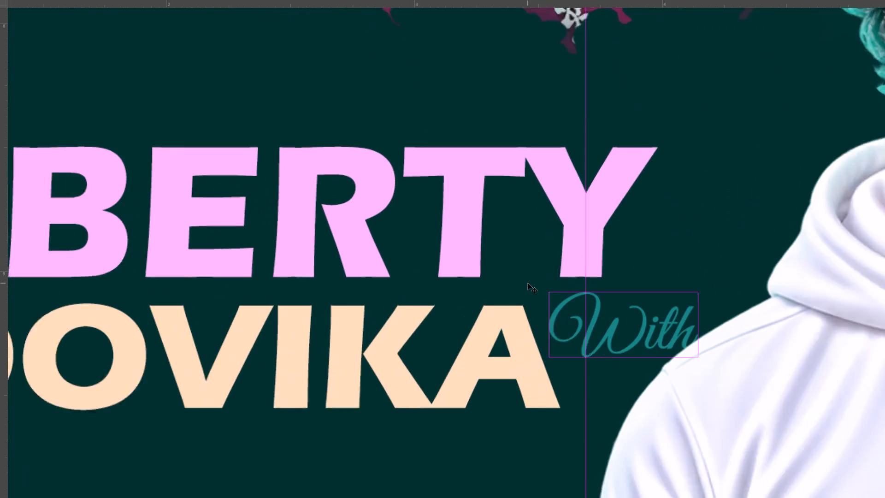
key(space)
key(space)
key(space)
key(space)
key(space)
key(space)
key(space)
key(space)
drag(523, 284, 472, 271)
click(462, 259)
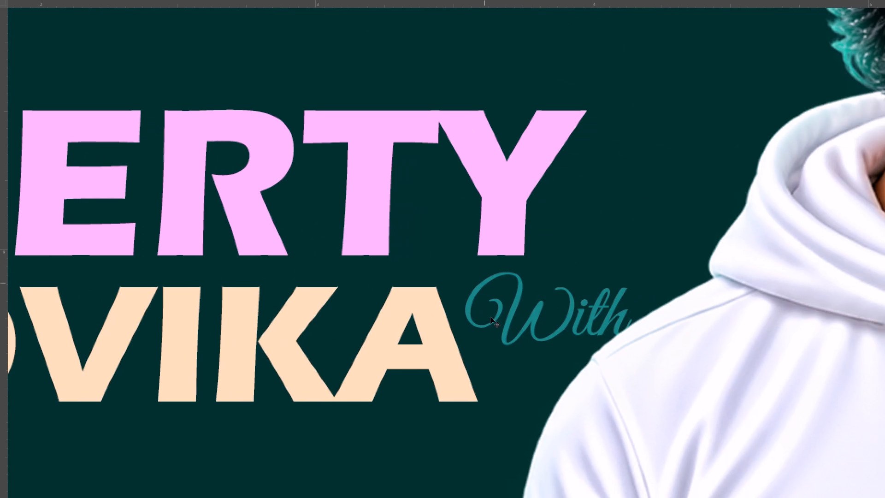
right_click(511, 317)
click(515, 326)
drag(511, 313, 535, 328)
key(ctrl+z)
Unlink the With text from the title and nudge it slightly left and up, closer to the end of BOOVIKA.
right_click(517, 308)
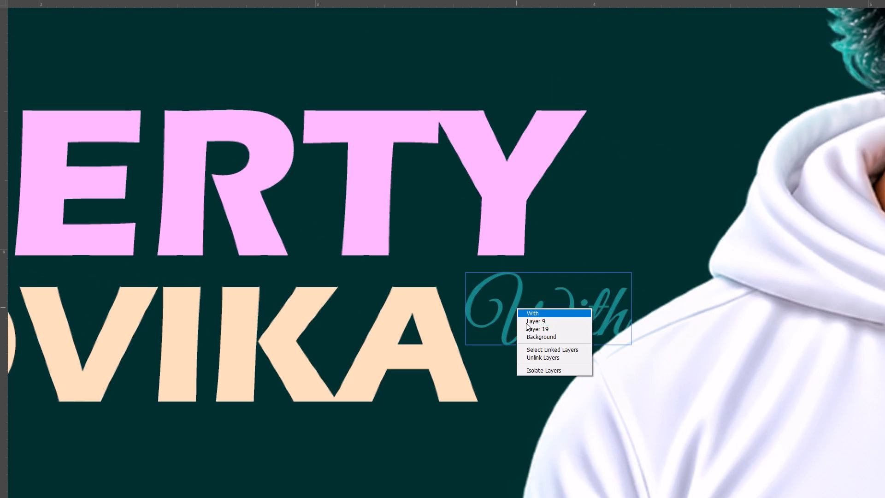
click(537, 360)
shift+drag(540, 332, 519, 330)
shift+drag(518, 316, 525, 314)
drag(527, 312, 526, 303)
Link the With text back to the PUBERTY BOOVIKA title so they move together.
right_click(478, 222)
click(494, 230)
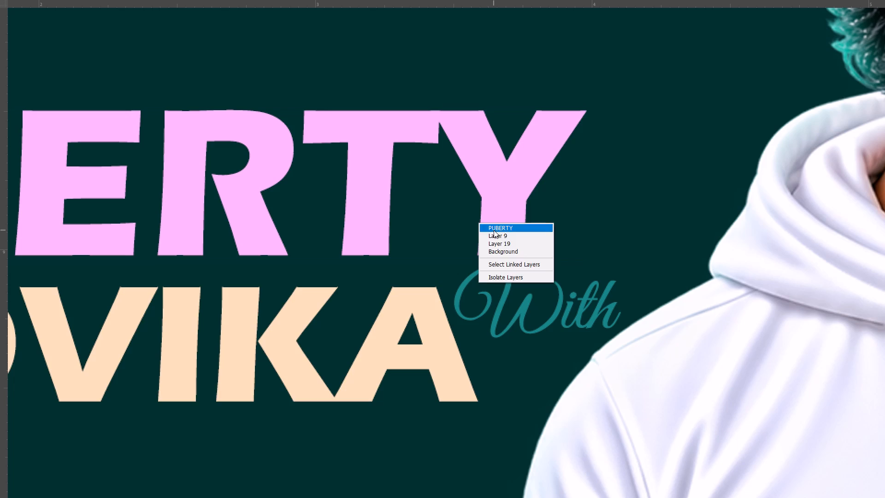
drag(495, 226, 506, 230)
key(ctrl+z)
shift+right_click(507, 282)
shift+click(515, 287)
drag(517, 287, 529, 289)
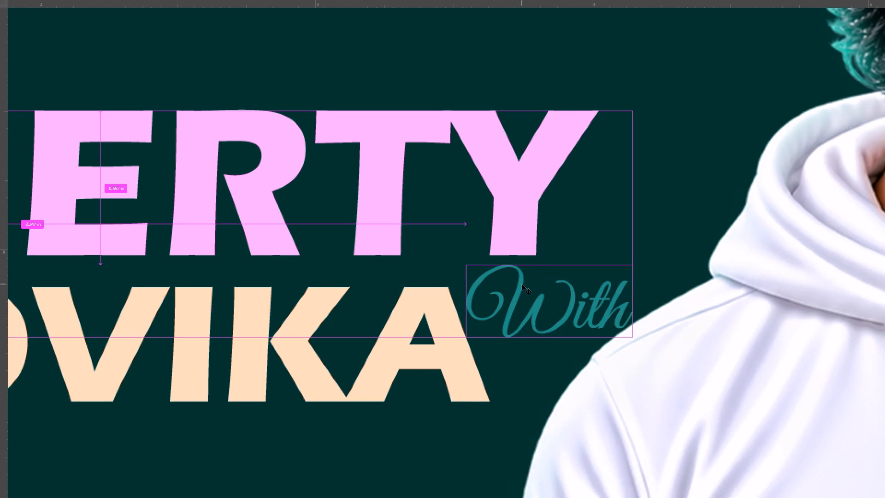
key(ctrl+z)
key(ctrl+z)
key(ctrl+minus)
right_click(467, 283)
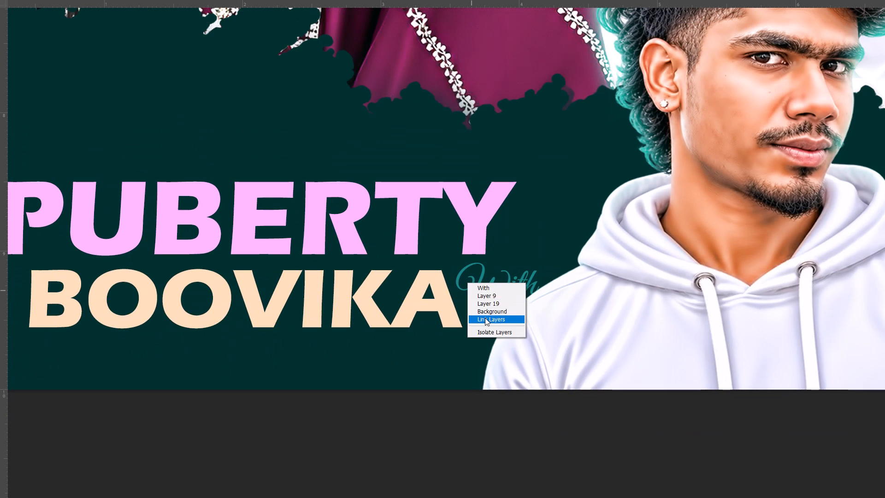
click(485, 319)
Examine the layout along the poster's bottom edge, from the linked title past the hooded man to the date medallion.
key(space)
key(space)
key(space)
key(space)
drag(450, 290, 522, 299)
click(527, 297)
drag(521, 290, 506, 274)
key(space)
key(space)
key(space)
key(space)
drag(518, 279, 509, 279)
click(509, 279)
key(space)
key(space)
key(space)
key(space)
key(space)
key(space)
key(space)
key(space)
key(space)
key(space)
key(space)
key(space)
key(space)
key(space)
key(space)
key(space)
key(space)
key(space)
key(space)
key(space)
drag(513, 278, 451, 278)
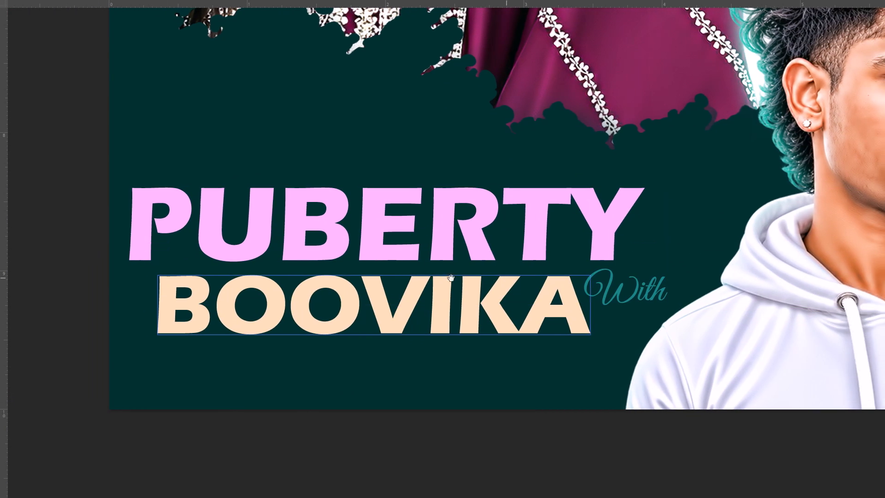
drag(451, 278, 472, 278)
click(432, 277)
key(ctrl+minus)
key(ctrl+minus)
key(space)
key(space)
key(space)
key(space)
key(space)
key(space)
key(space)
key(space)
key(space)
key(space)
key(space)
key(space)
key(space)
key(space)
key(space)
key(space)
key(space)
key(space)
key(space)
key(space)
drag(434, 268, 406, 279)
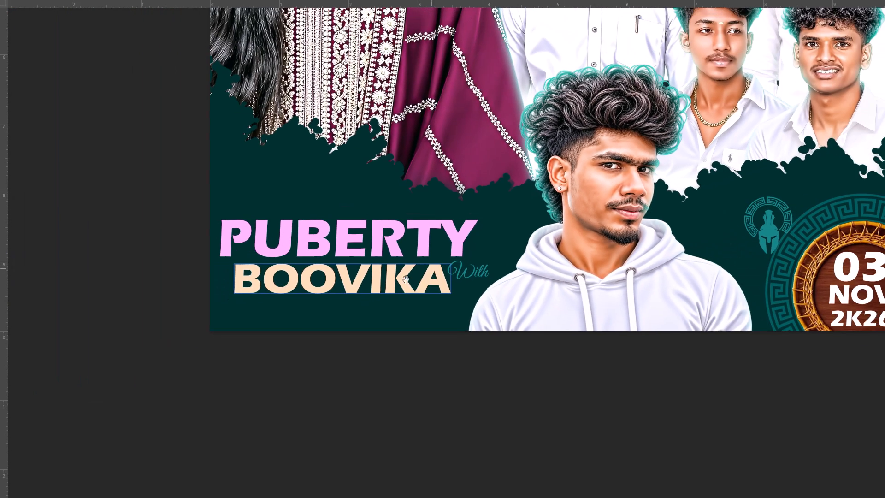
drag(406, 279, 404, 280)
click(403, 280)
drag(383, 274, 372, 275)
click(372, 275)
key(ctrl+plus)
key(space)
key(space)
key(space)
key(space)
key(space)
key(space)
key(space)
key(space)
drag(518, 279, 465, 279)
click(464, 279)
Link the round wicker medallion with its 03, NOV and 2K26 date texts.
right_click(699, 308)
click(709, 313)
drag(713, 313, 722, 317)
key(ctrl+z)
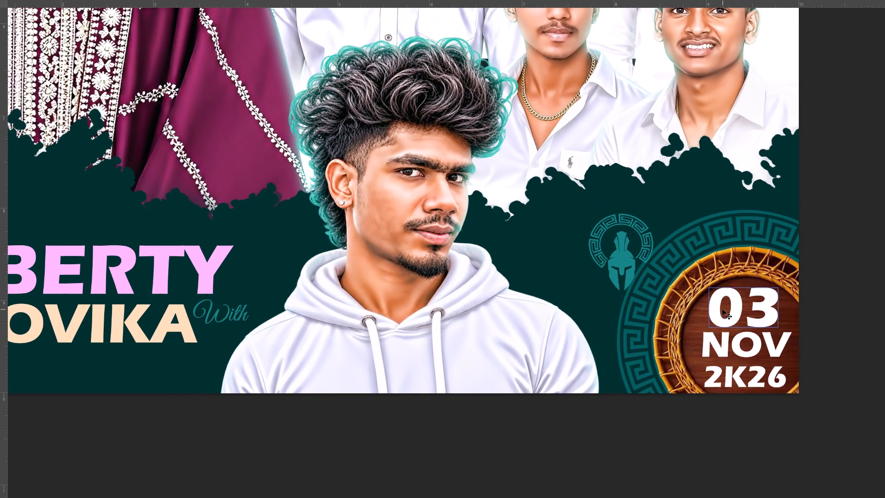
key(ctrl+plus)
key(ctrl+plus)
key(ctrl+space)
key(ctrl+space)
key(ctrl+space)
key(ctrl+space)
key(ctrl+space)
key(ctrl+space)
key(ctrl+space)
key(ctrl+space)
key(ctrl+space)
key(ctrl+space)
key(ctrl+space)
key(ctrl+space)
key(ctrl+space)
key(ctrl+space)
key(ctrl+space)
key(ctrl+space)
key(ctrl+space)
key(ctrl+space)
key(ctrl+space)
key(ctrl+space)
drag(713, 306, 532, 294)
click(486, 285)
drag(498, 287, 336, 200)
click(328, 196)
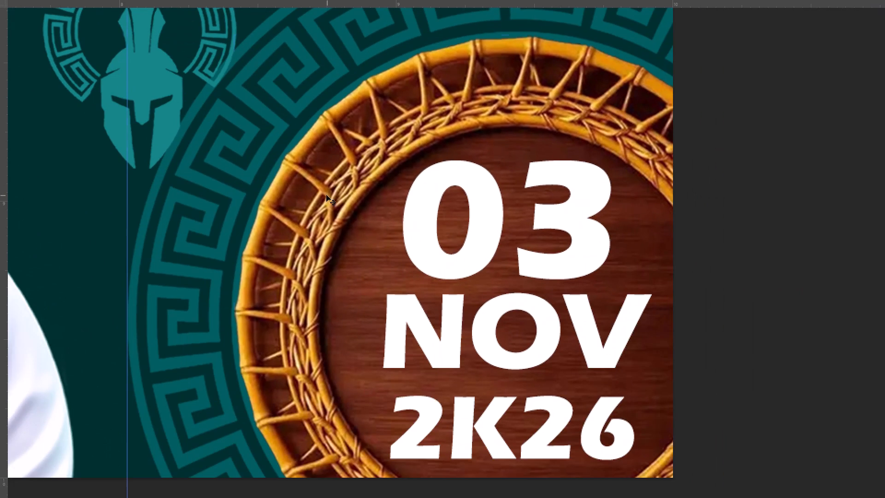
right_click(326, 195)
click(335, 199)
drag(341, 202, 351, 208)
key(ctrl+z)
shift+right_click(423, 207)
shift+click(430, 211)
drag(432, 212, 442, 216)
key(ctrl+z)
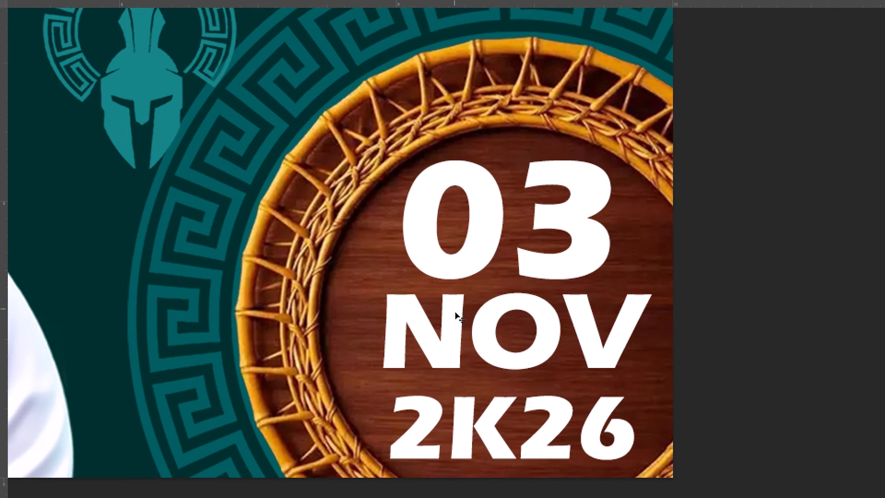
shift+right_click(455, 313)
shift+click(465, 317)
drag(467, 317, 475, 320)
key(z)
key(ctrl+z)
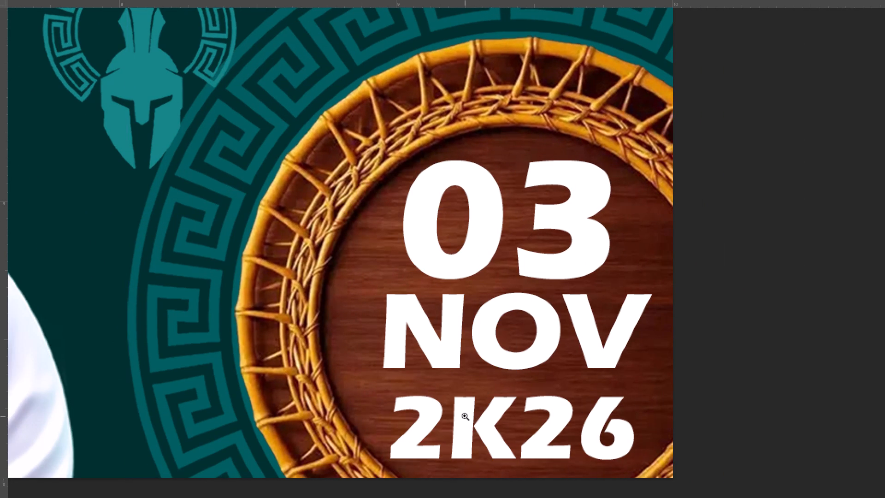
key(v)
shift+right_click(459, 409)
shift+click(467, 413)
drag(471, 415, 480, 418)
key(ctrl+z)
right_click(470, 376)
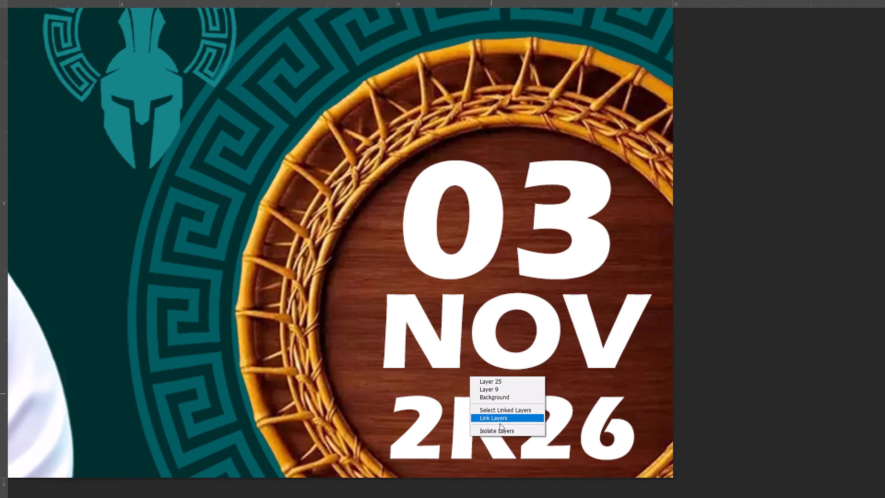
click(501, 417)
Shrink the linked date medallion and its Greek-key ring about their centre to roughly 78% of their size.
key(ctrl+minus)
key(ctrl+minus)
key(ctrl+t)
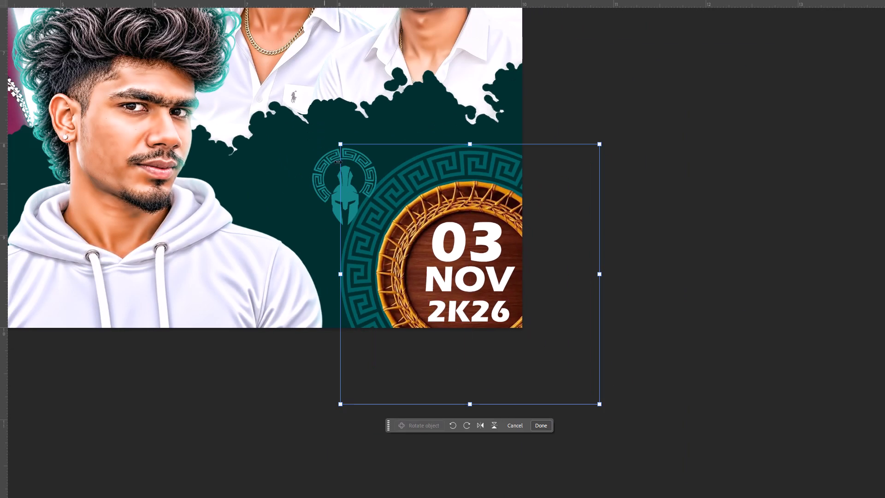
alt+drag(341, 147, 369, 178)
key(Return)
key(ctrl+plus)
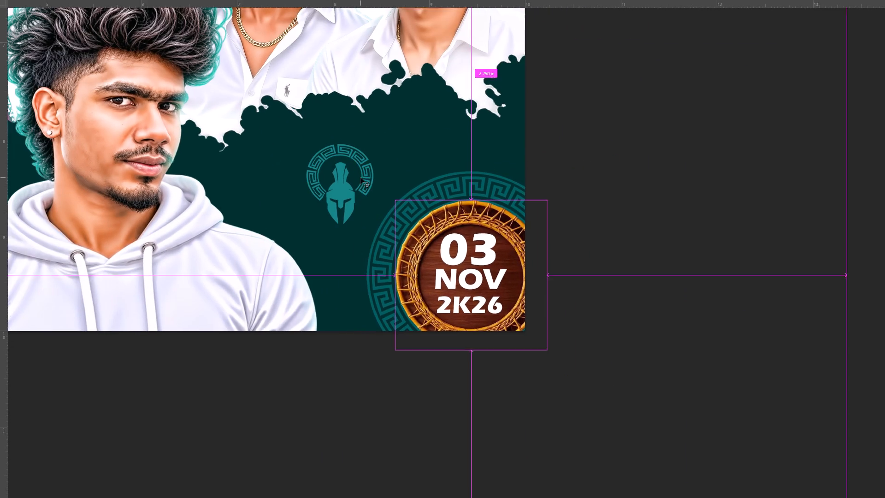
Move the linked date medallion slightly right and down, further into the poster's bottom-right corner.
key(space)
key(space)
key(space)
key(space)
key(space)
key(space)
key(space)
key(space)
drag(367, 194, 352, 181)
click(342, 166)
drag(437, 198, 459, 215)
key(space)
key(space)
key(space)
key(space)
drag(420, 210, 443, 220)
click(443, 220)
click(478, 231)
key(space)
key(space)
key(space)
key(space)
key(space)
key(space)
drag(469, 231, 499, 247)
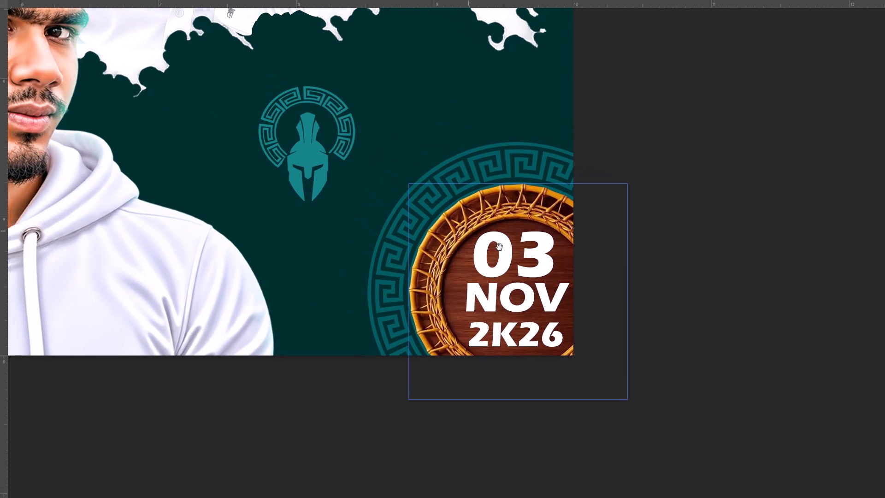
drag(499, 247, 509, 253)
click(509, 253)
Nudge the Spartan helmet emblem slightly down and right, and enlarge it to roughly 165% of its size.
right_click(427, 216)
click(436, 220)
drag(438, 220, 446, 241)
key(ctrl+t)
alt+drag(470, 164, 511, 134)
key(Return)
Move the helmet emblem about 0.11 in left and slightly up, between the hooded man and the date medallion.
key(ctrl+minus)
key(space)
key(space)
drag(517, 138, 530, 138)
click(534, 137)
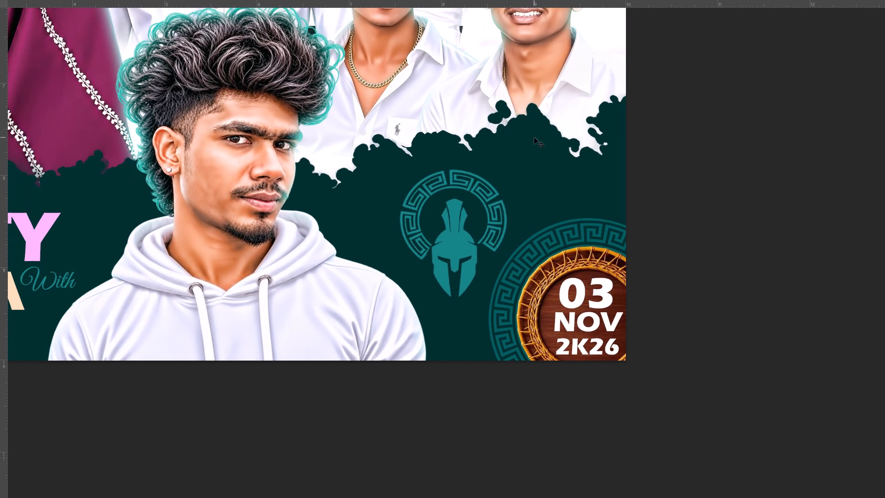
scroll(512, 164, down, 3)
drag(453, 179, 443, 195)
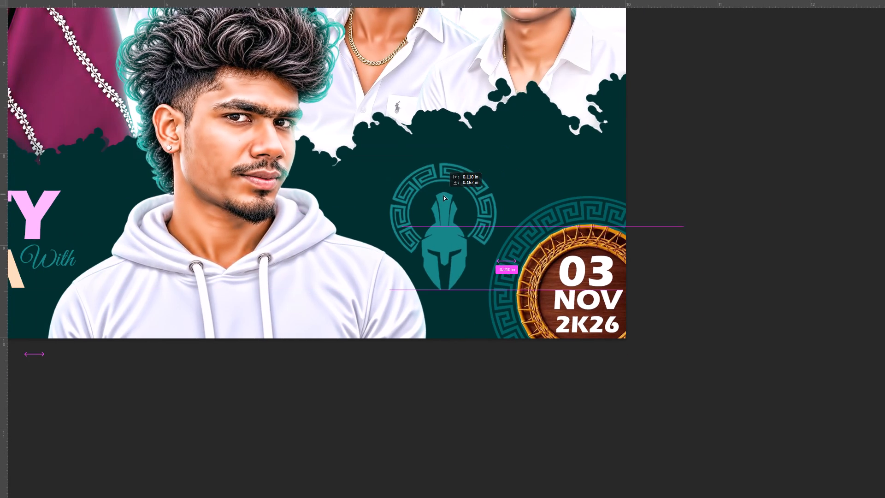
drag(443, 195, 445, 175)
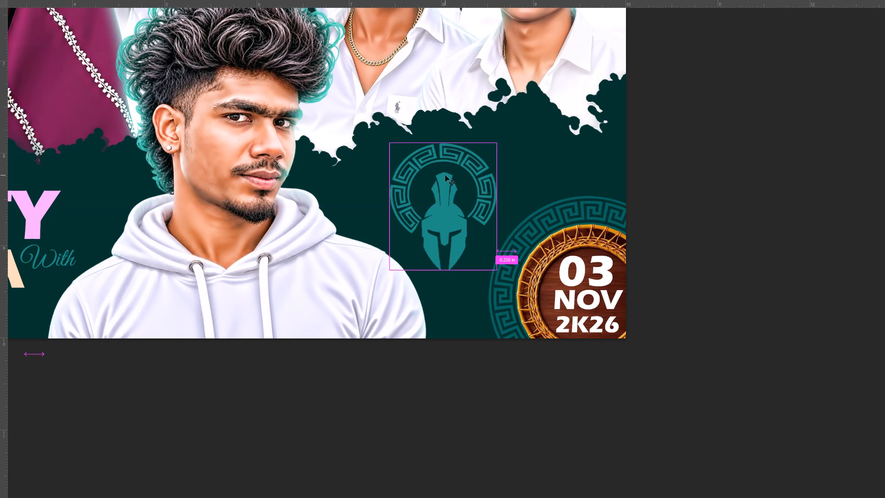
Fit the whole poster in view and save it.
key(ctrl+0)
key(ctrl+s)
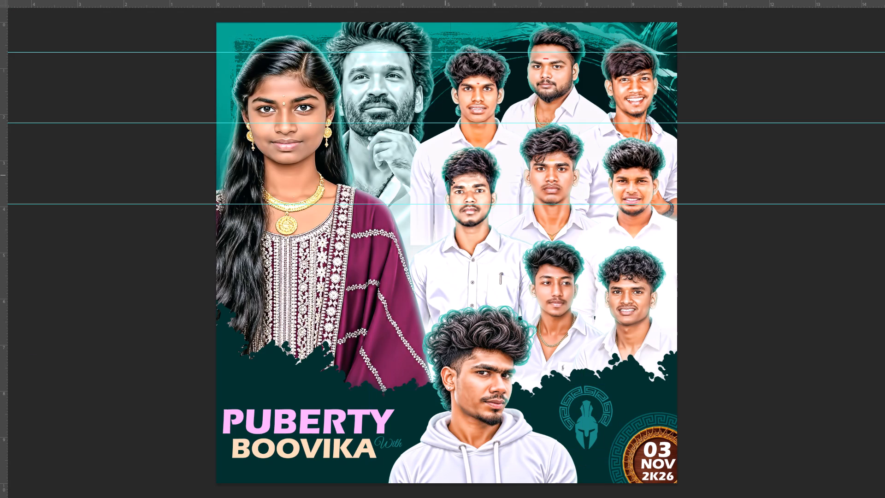
Copy the layer style of the teal monochrome bearded man behind the girl (Layer 26).
key(z)
click(569, 432)
key(space)
key(space)
key(space)
key(space)
key(space)
key(space)
key(space)
key(space)
key(space)
key(space)
key(space)
key(space)
key(space)
key(space)
key(space)
key(space)
key(space)
key(space)
key(space)
key(space)
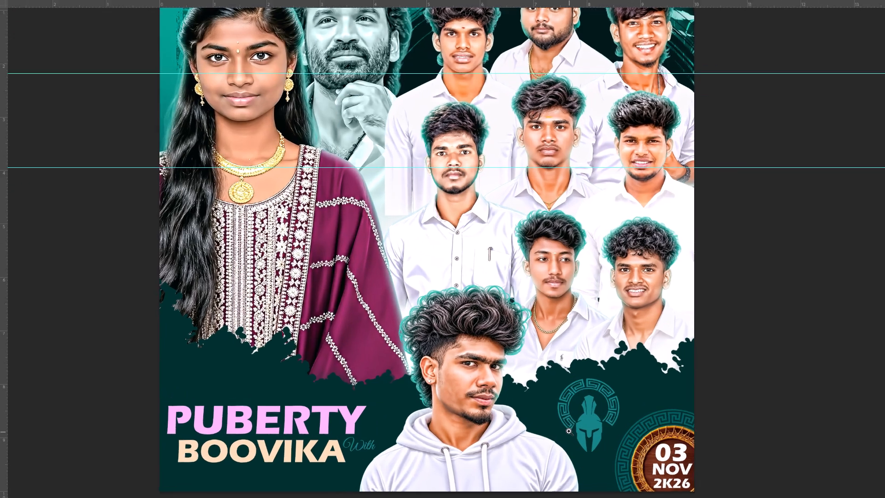
drag(569, 431, 568, 423)
double_click(568, 420)
drag(566, 416, 565, 399)
click(565, 399)
click(481, 308)
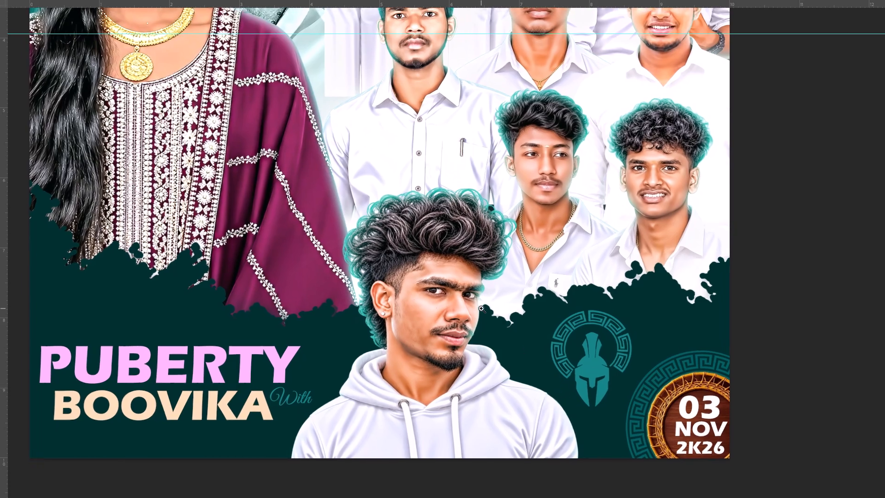
key(v)
right_click(431, 295)
click(441, 299)
key(space)
key(space)
key(space)
key(space)
key(space)
key(space)
key(space)
key(space)
drag(389, 253, 415, 398)
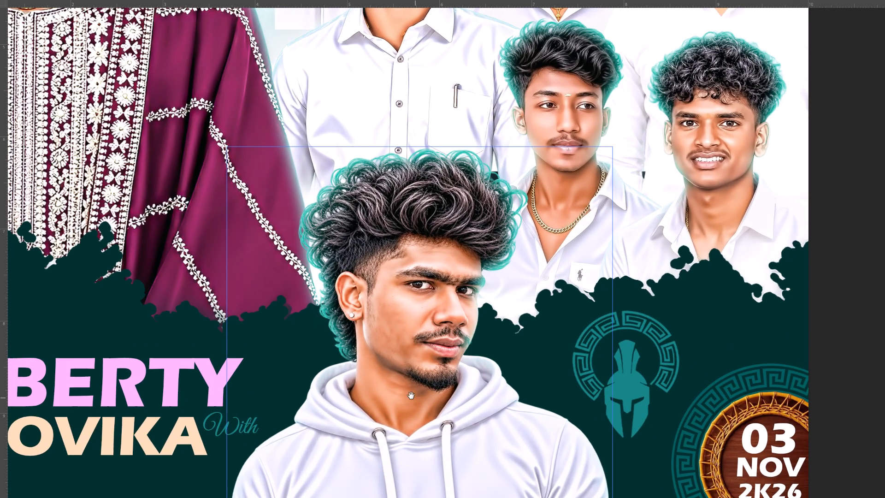
click(382, 274)
key(space)
key(space)
key(space)
key(space)
key(space)
key(space)
key(space)
key(space)
key(space)
key(space)
key(space)
key(space)
key(space)
key(space)
key(space)
key(space)
key(space)
key(space)
drag(346, 210, 386, 314)
click(384, 314)
right_click(360, 206)
click(369, 210)
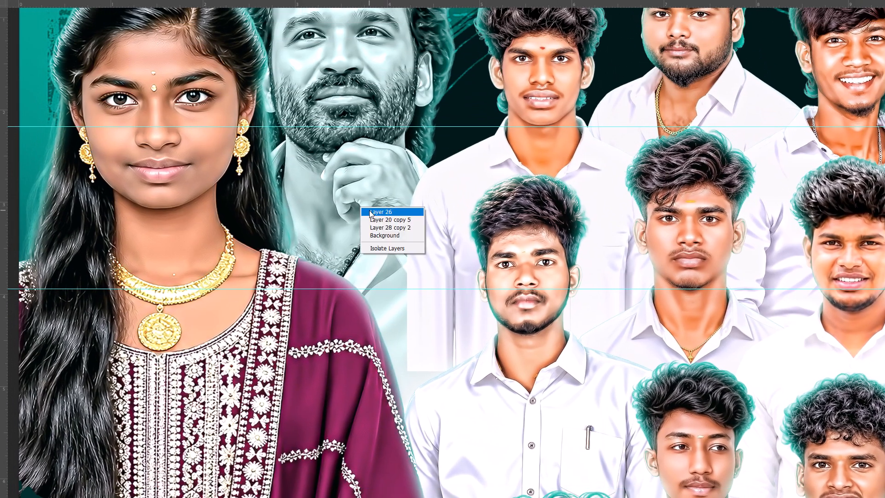
drag(372, 211, 383, 217)
key(ctrl+z)
key(Tab)
key(alt+l)
key(alt+y)
key(alt+c)
key(Tab)
Paste the copied layer style onto the hooded man's portrait (Layer 17) at the poster's bottom centre.
key(space)
key(space)
key(space)
key(space)
key(space)
key(space)
key(space)
key(space)
key(space)
key(space)
key(space)
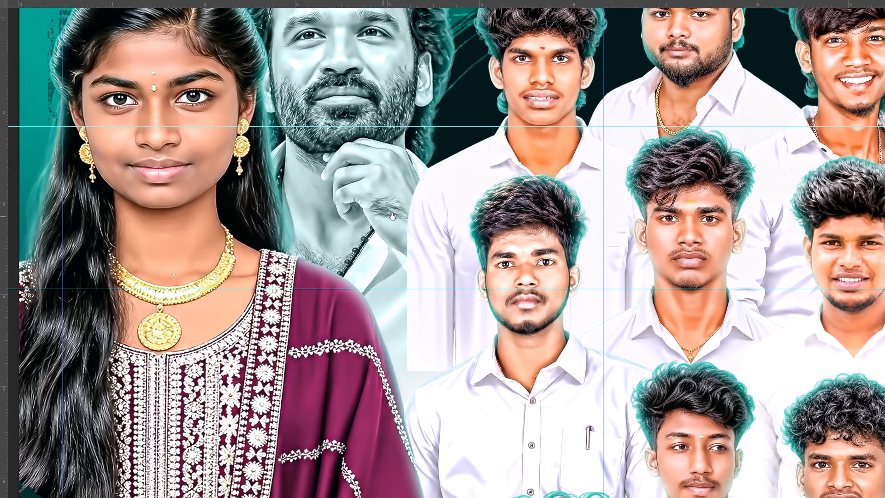
drag(406, 332, 325, 74)
click(340, 125)
key(Tab)
key(space)
key(space)
drag(346, 111, 366, 250)
click(365, 250)
right_click(362, 249)
click(383, 260)
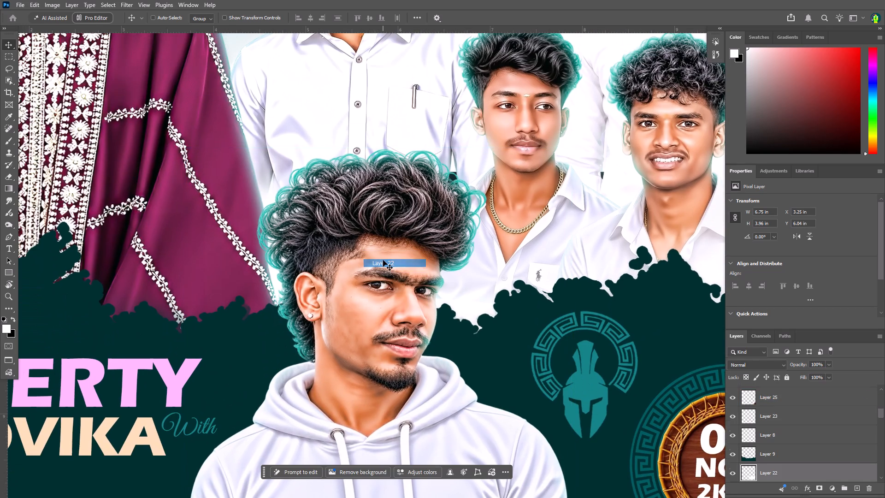
right_click(411, 244)
click(422, 252)
drag(424, 253, 432, 256)
key(ctrl+z)
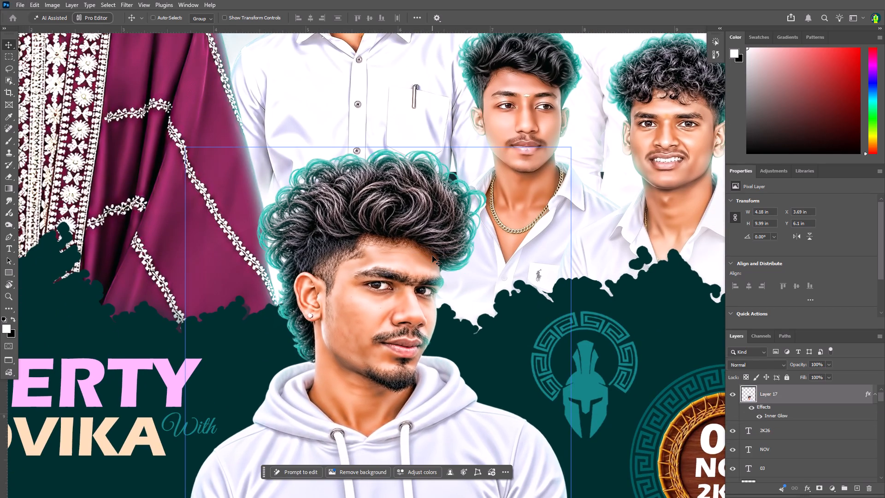
key(alt+l)
key(alt+y)
key(alt+p)
key(ctrl+minus)
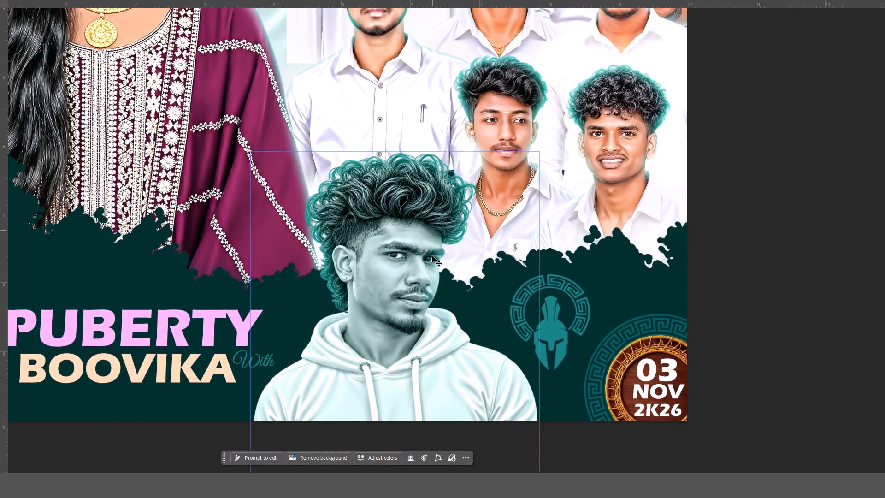
key(Tab)
key(ctrl+minus)
key(ctrl+0)
scroll(444, 270, down, 2)
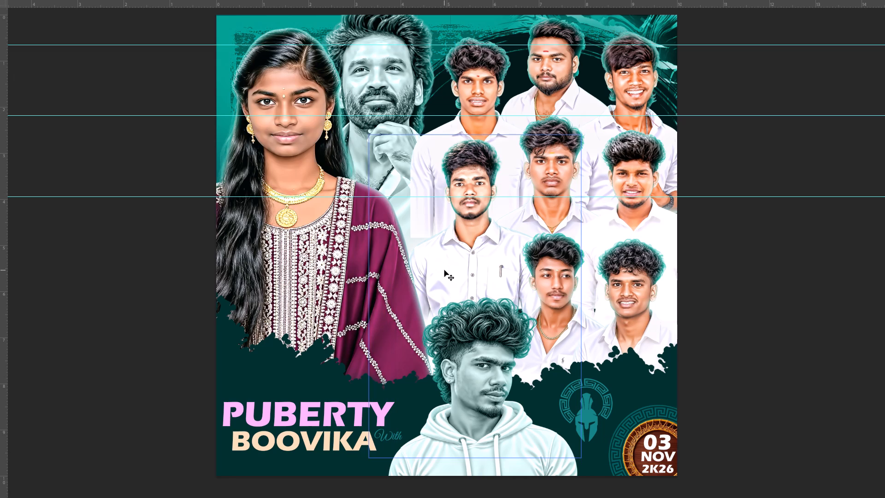
Examine the hooded man's portrait and the poster's lower part, comparing them with and without the pasted layer style.
scroll(444, 270, down, 1)
scroll(444, 272, up, 1)
scroll(444, 272, down, 2)
scroll(444, 272, up, 3)
key(ctrl+z)
scroll(517, 343, down, 3)
scroll(517, 343, up, 4)
key(ctrl+alt+z)
scroll(517, 343, down, 3)
key(z)
click(517, 343)
key(space)
key(space)
key(space)
key(space)
key(space)
key(space)
key(space)
key(space)
key(space)
key(space)
key(space)
drag(460, 284, 473, 329)
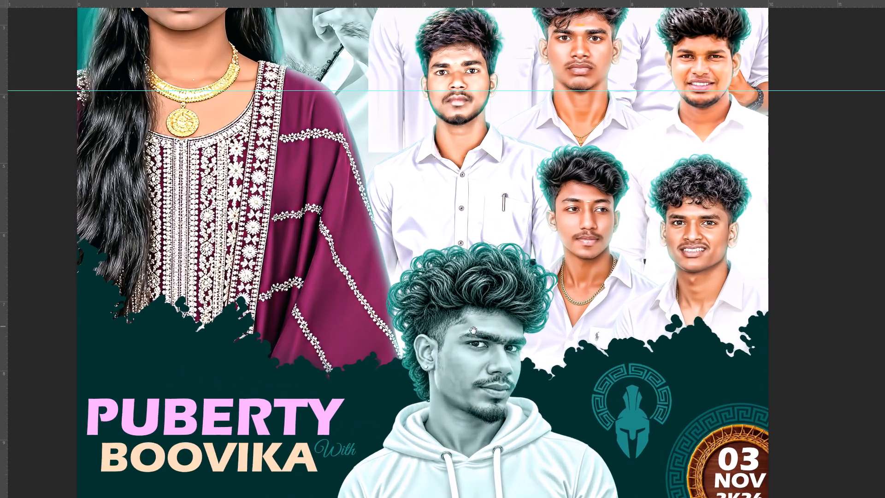
click(473, 331)
Add a new blank layer with default settings above the hooded man's portrait layer (Layer 17).
key(v)
key(Tab)
scroll(812, 303, up, 5)
scroll(799, 418, up, 3)
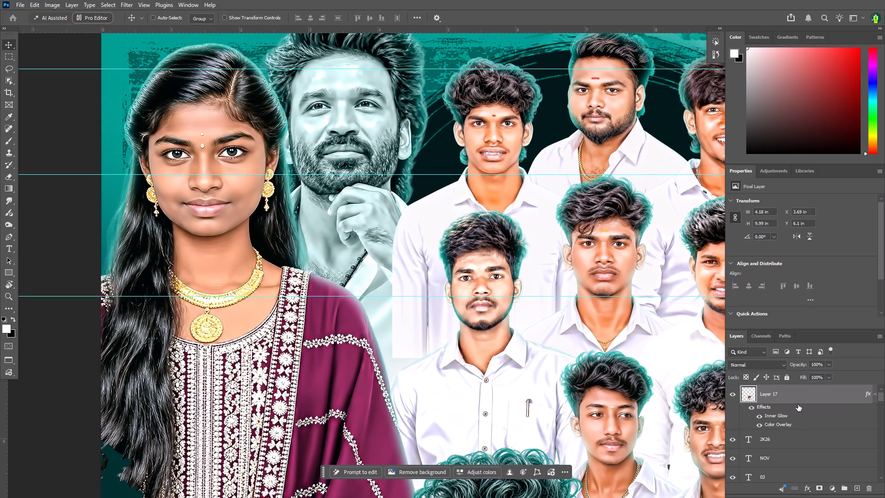
key(n)
key(ctrl+shift+n)
key(ctrl+Return)
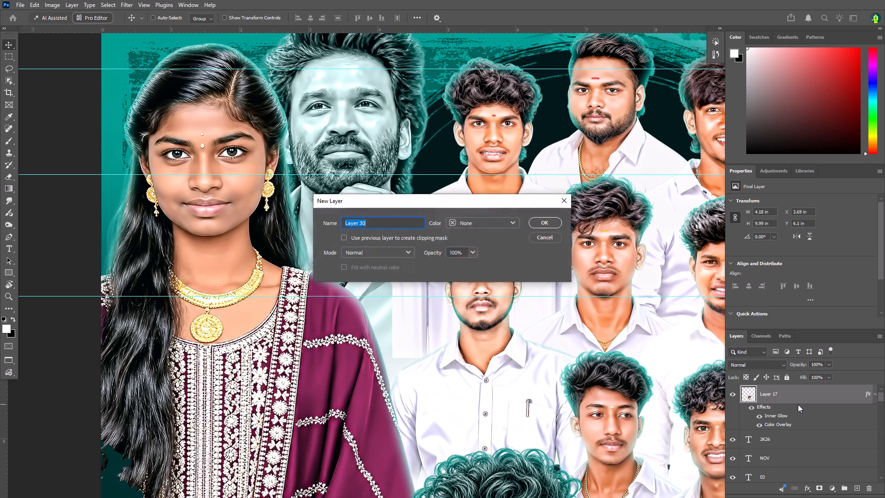
key(Return)
key(Return)
Open the layered 10x24 wedding poster from Output (E:), 2026, 11 NOVEMBER, 02, without updating its text layers.
key(ctrl+o)
key(ctrl+i)
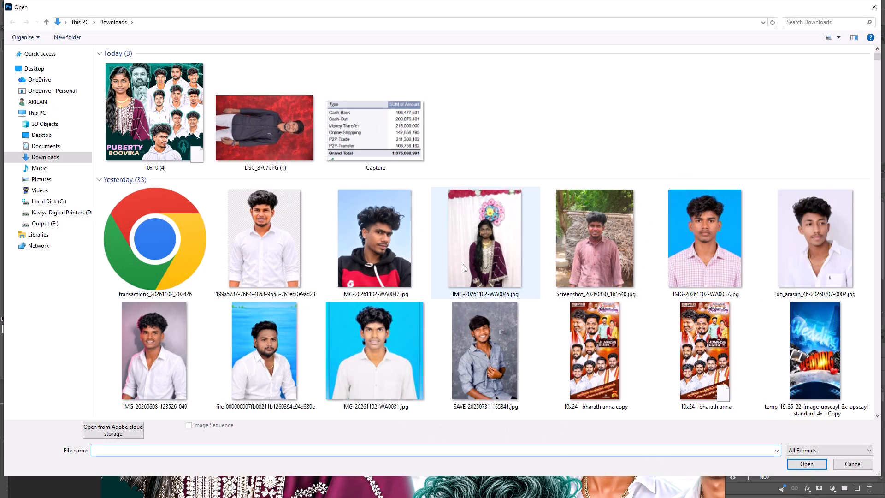
click(63, 228)
double_click(283, 95)
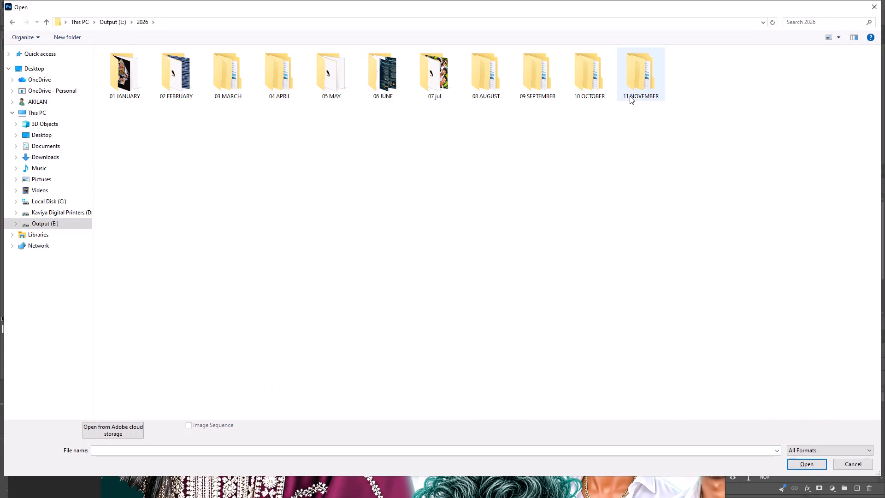
double_click(637, 89)
drag(638, 102, 628, 89)
double_click(611, 57)
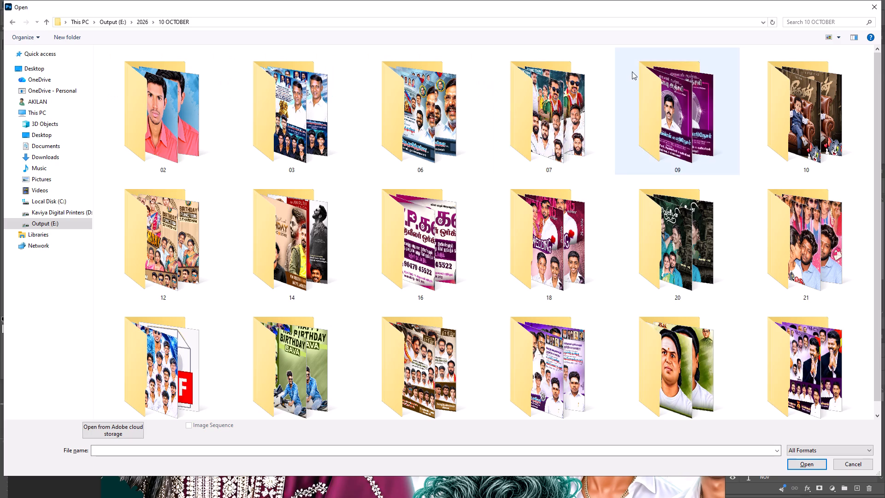
click(632, 71)
triple_click(638, 72)
double_click(255, 119)
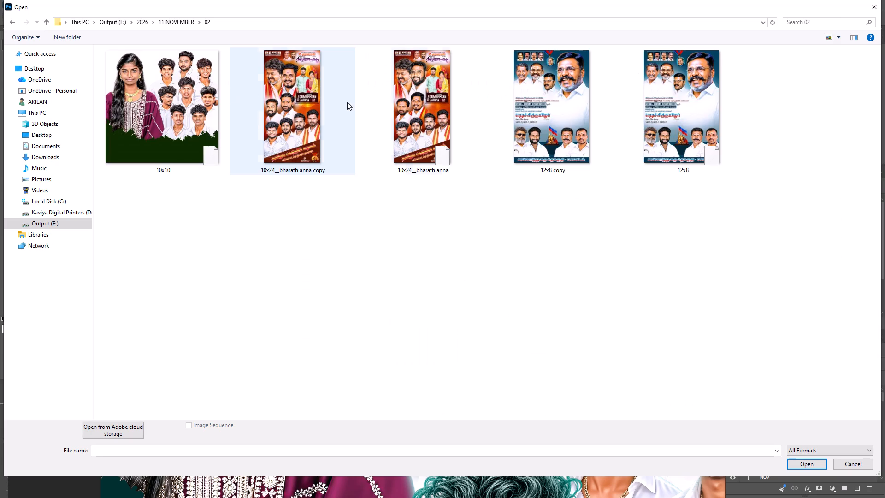
click(488, 118)
click(429, 110)
key(Return)
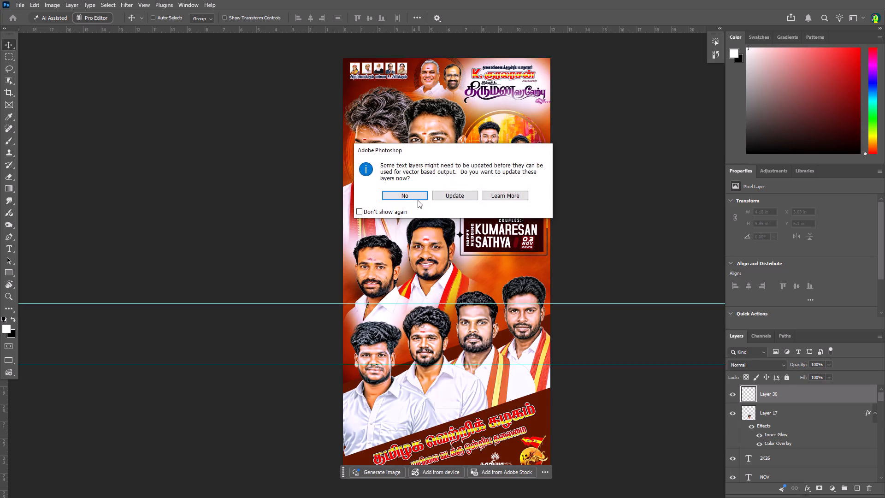
click(415, 197)
Copy the linked Brightness/Contrast 1 and Selective Color adjustment layers from the wedding poster into the 10x10 poster, above its top layer.
key(ctrl+plus)
key(ctrl+plus)
right_click(421, 193)
drag(432, 197, 437, 199)
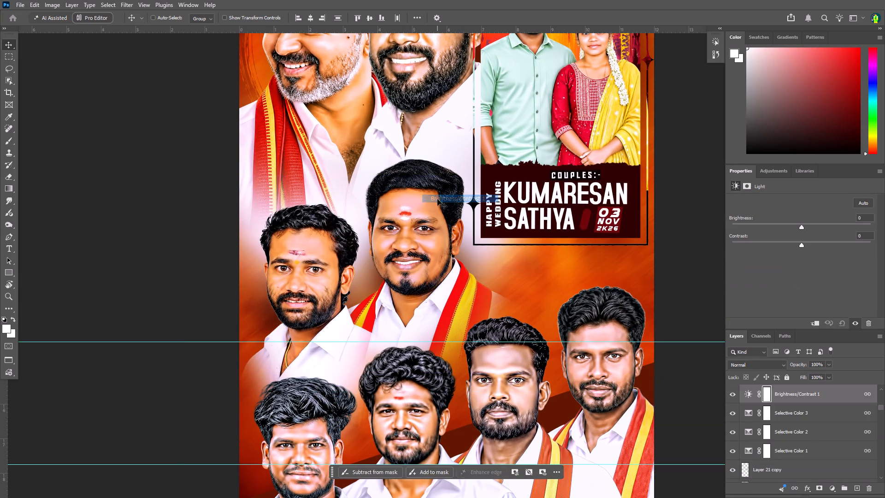
drag(438, 199, 308, 139)
key(f)
key(f)
drag(331, 164, 145, 111)
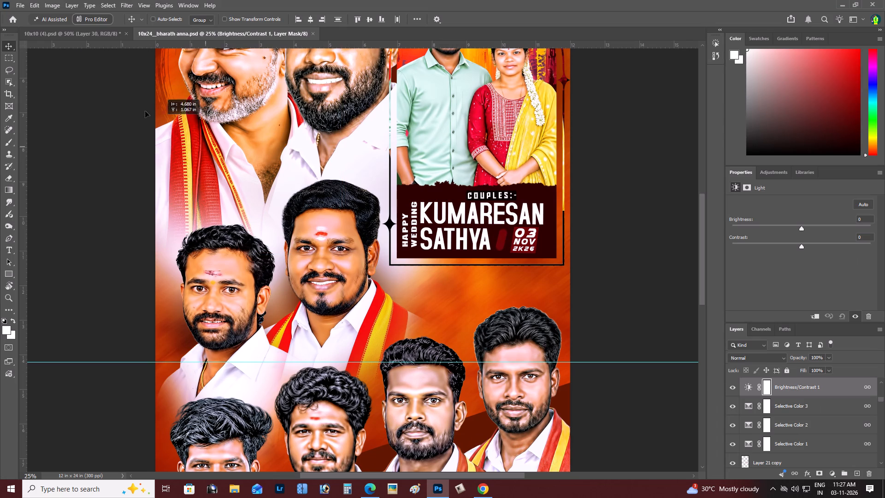
drag(145, 111, 368, 204)
key(f)
key(Tab)
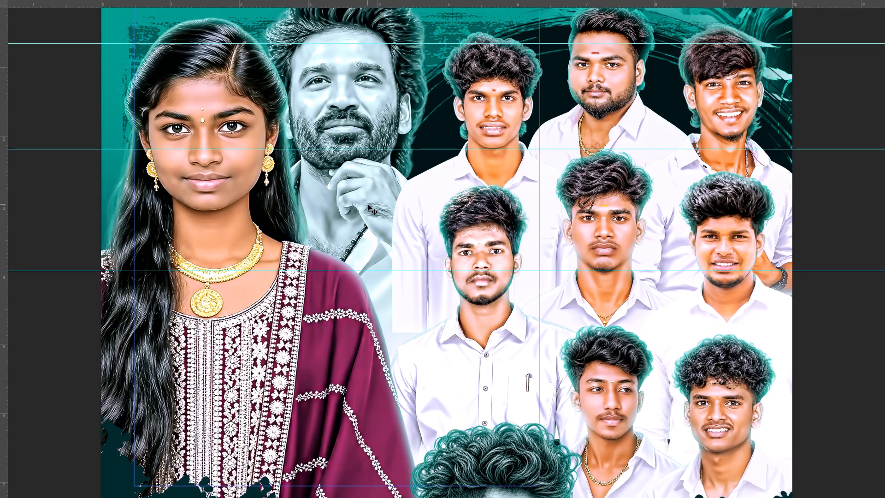
Examine the portraits and bottom area of the 10x10 poster up close, comparing the colours with and without the copied adjustments.
key(ctrl+plus)
key(ctrl+z)
key(ctrl+space)
drag(367, 204, 398, 213)
click(399, 213)
key(ctrl+alt+z)
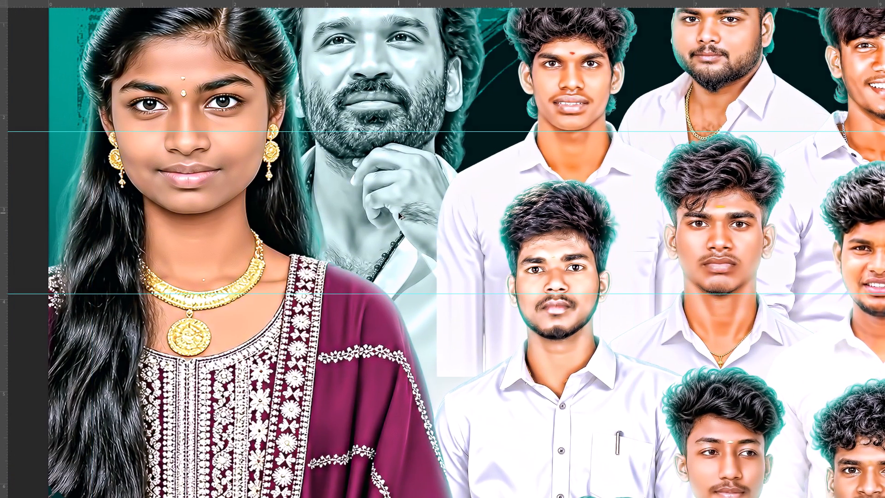
key(space)
key(space)
key(space)
key(space)
key(space)
key(space)
key(space)
key(space)
key(space)
key(space)
key(space)
key(space)
key(space)
key(space)
key(space)
key(space)
key(space)
key(space)
key(space)
key(space)
drag(397, 225, 354, 172)
drag(353, 170, 301, 180)
drag(300, 180, 283, 160)
click(283, 158)
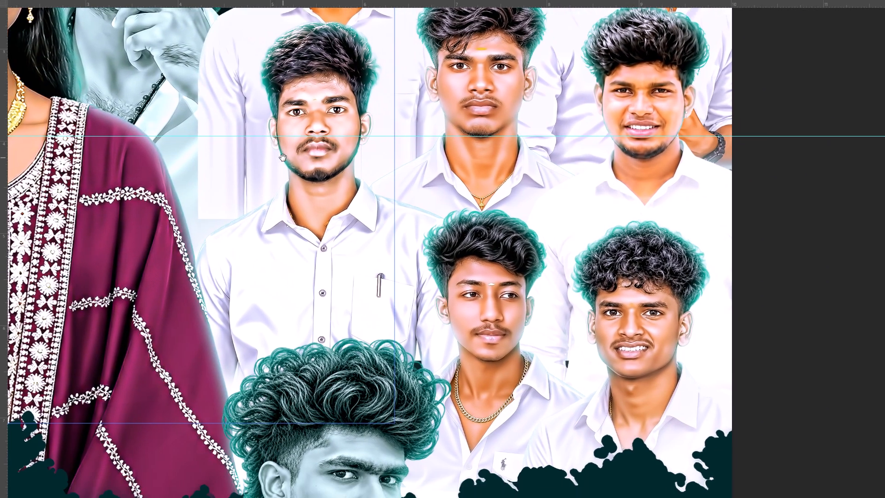
key(ctrl+z)
key(ctrl+alt+z)
key(space)
key(space)
key(space)
key(space)
key(space)
key(space)
key(space)
key(space)
key(space)
key(space)
key(space)
key(space)
key(space)
key(space)
key(space)
drag(321, 192, 330, 129)
click(331, 128)
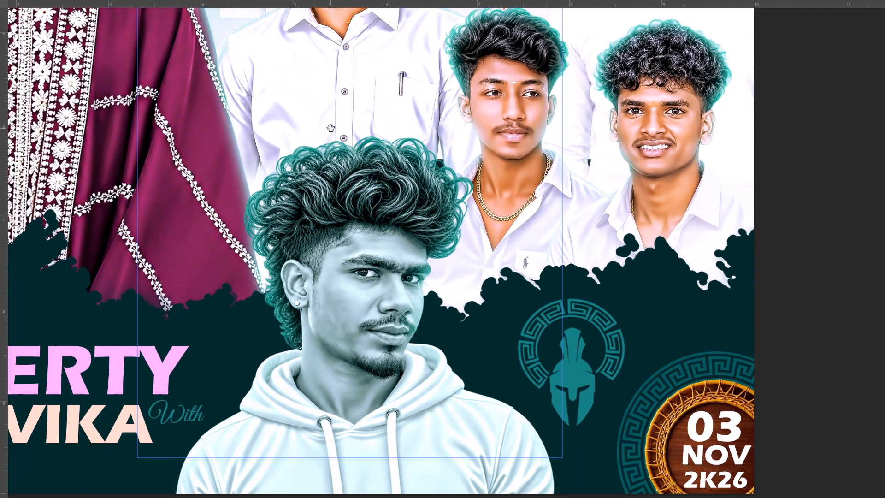
scroll(385, 165, down, 2)
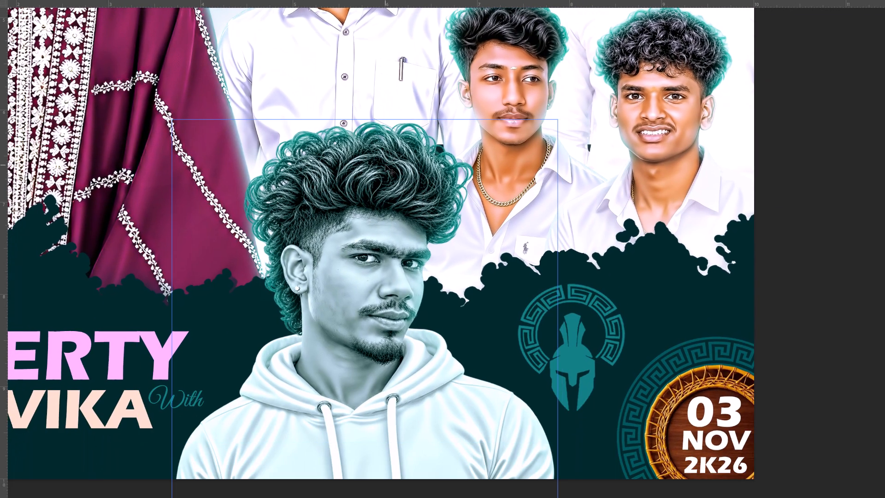
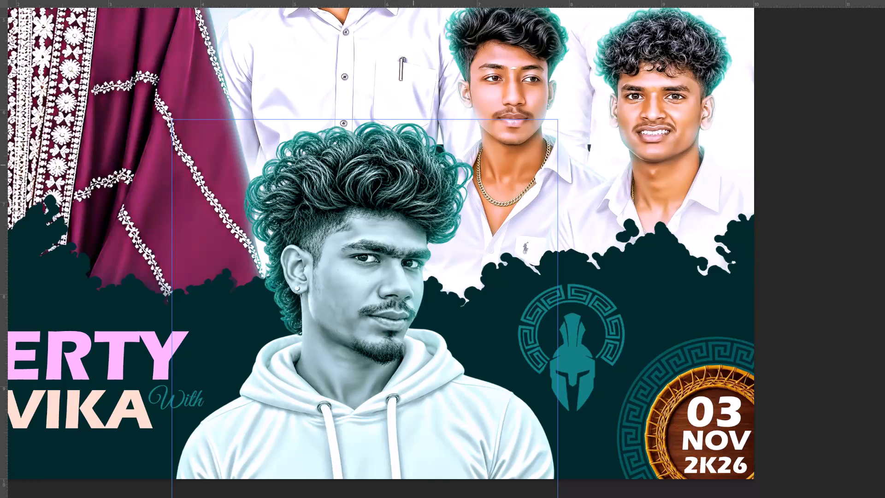
Examine the whole poster and its portraits with the copied colour adjustments applied.
key(ctrl+minus)
key(ctrl+0)
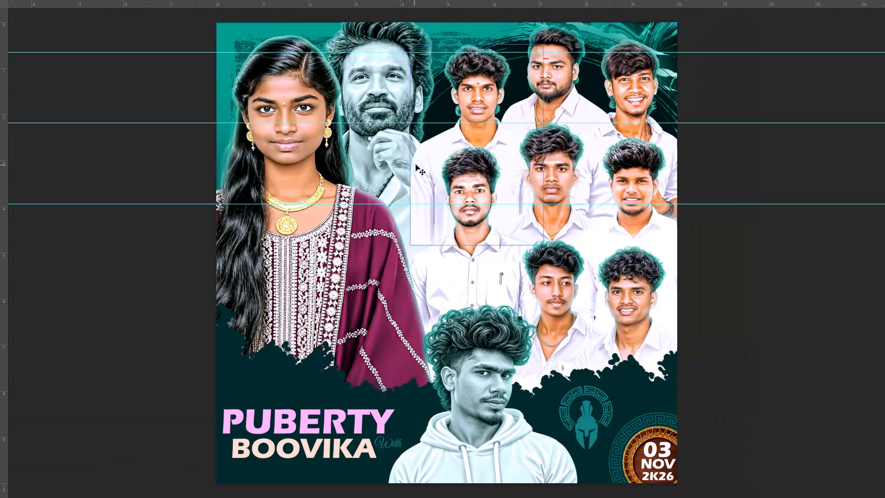
scroll(432, 165, up, 1)
scroll(432, 165, down, 2)
key(z)
key(z)
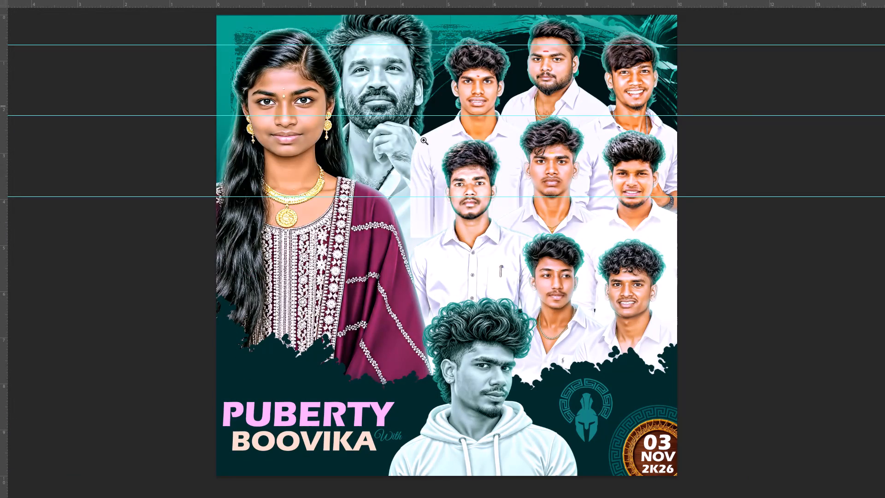
key(space)
drag(537, 216, 534, 201)
click(534, 201)
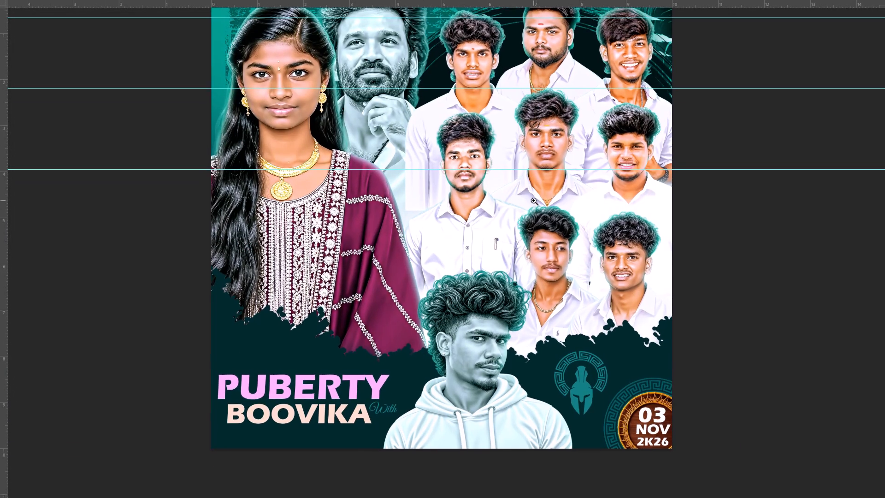
Turn off only the Color Overlay effect on the hooded man's portrait layer (Layer 17), keeping its Inner Glow.
key(v)
key(space)
key(space)
key(space)
key(space)
drag(466, 300, 470, 254)
click(470, 244)
right_click(455, 262)
click(467, 268)
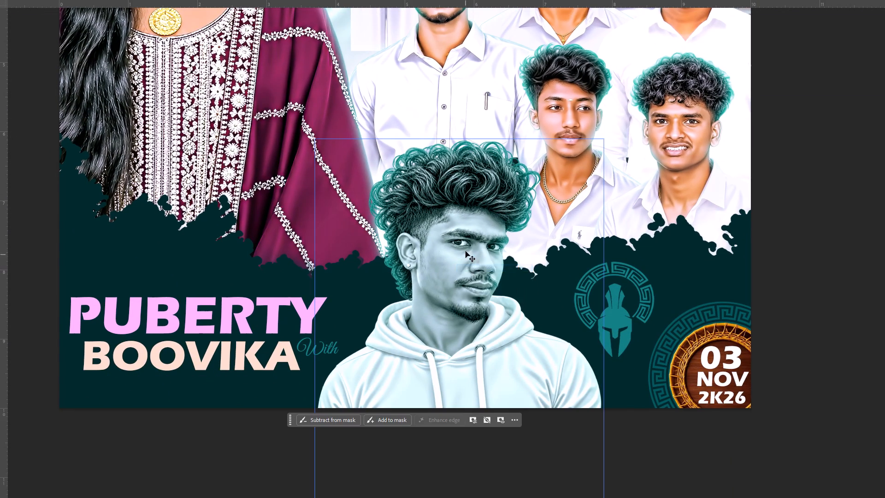
right_click(466, 251)
click(481, 284)
drag(465, 260, 473, 272)
key(ctrl+z)
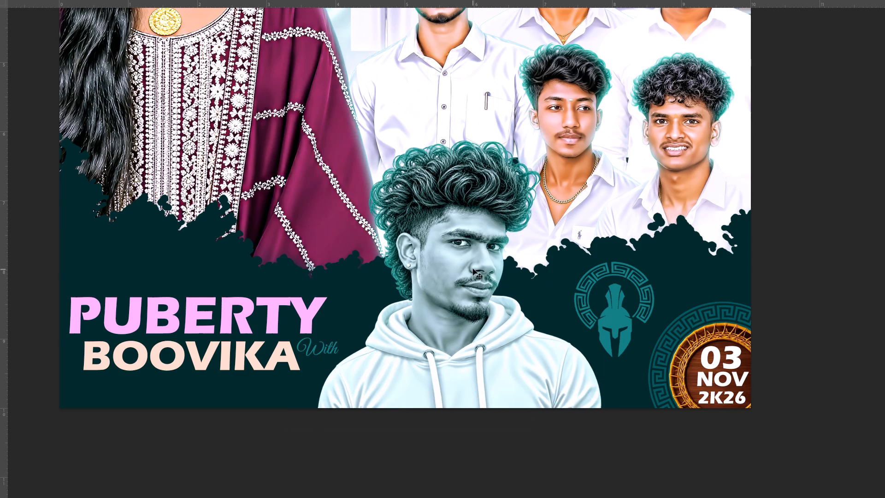
key(ctrl+minus)
key(space)
key(space)
key(space)
drag(466, 272, 467, 290)
click(467, 290)
shift+drag(467, 285, 467, 290)
key(ctrl+z)
key(Tab)
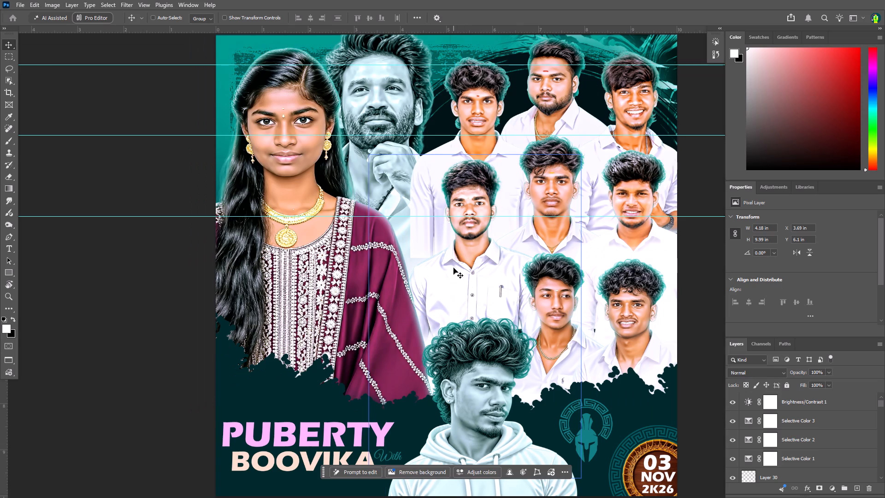
drag(471, 291, 471, 282)
key(ctrl+z)
key(space)
click(753, 463)
key(Tab)
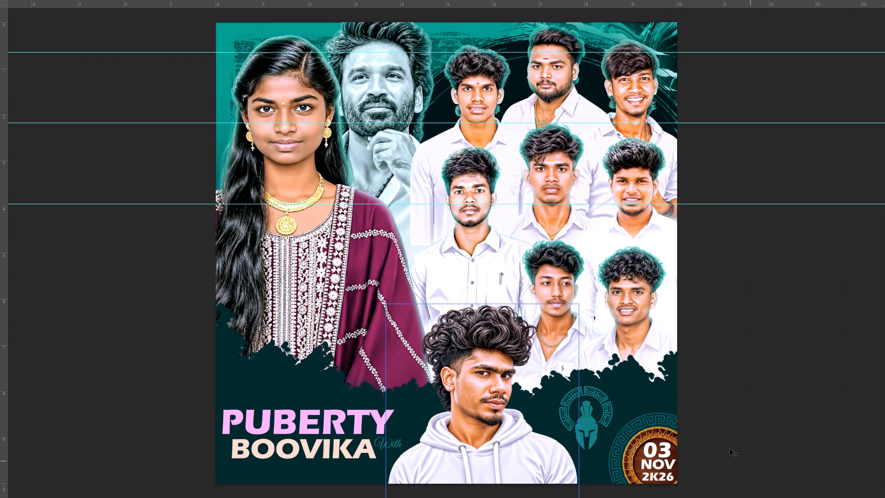
scroll(597, 351, down, 1)
key(Tab)
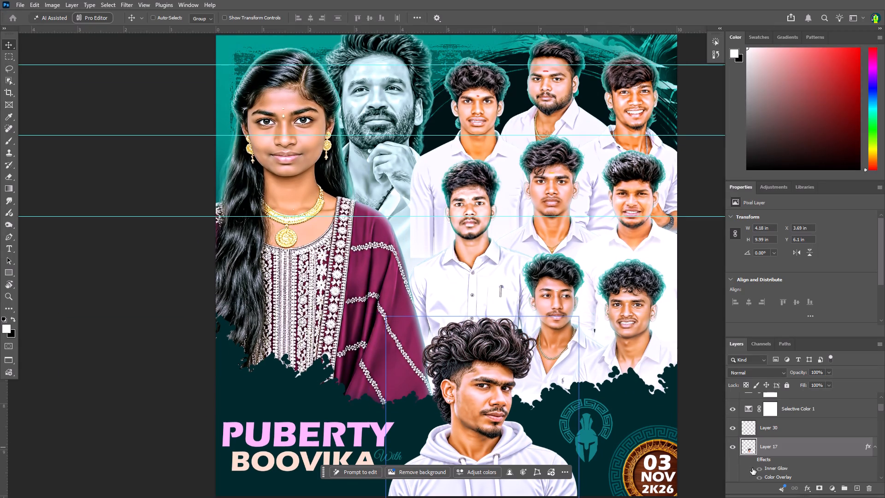
click(756, 459)
click(752, 458)
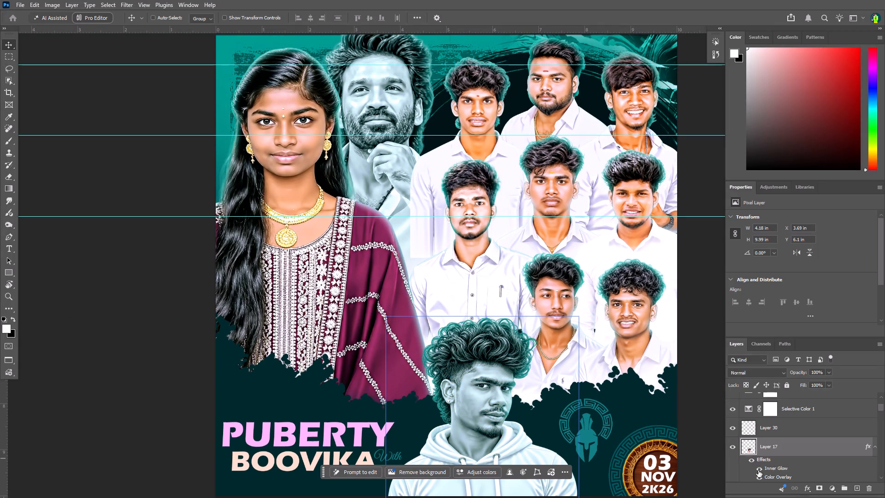
click(759, 475)
Select the girl's portrait layer (Layer 19).
key(Tab)
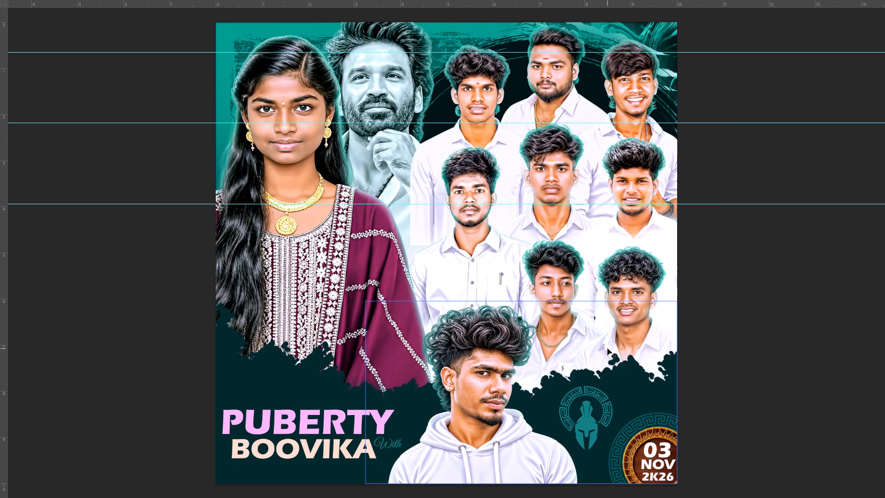
scroll(610, 352, up, 1)
scroll(610, 352, down, 3)
scroll(459, 331, up, 1)
key(z)
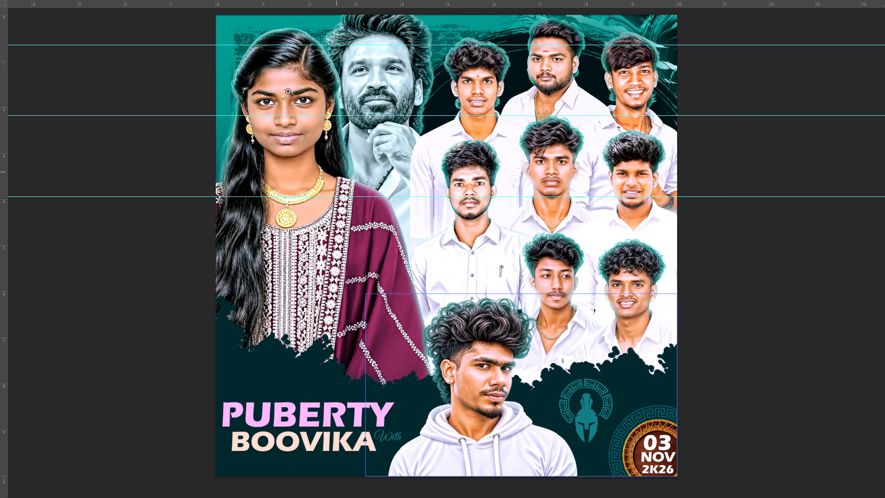
drag(283, 81, 317, 143)
key(v)
right_click(294, 106)
click(311, 140)
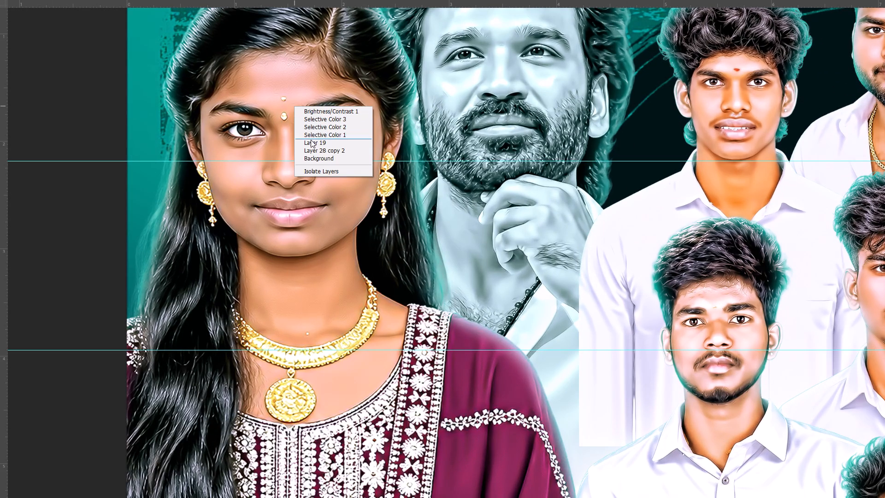
drag(304, 135, 316, 147)
key(ctrl+z)
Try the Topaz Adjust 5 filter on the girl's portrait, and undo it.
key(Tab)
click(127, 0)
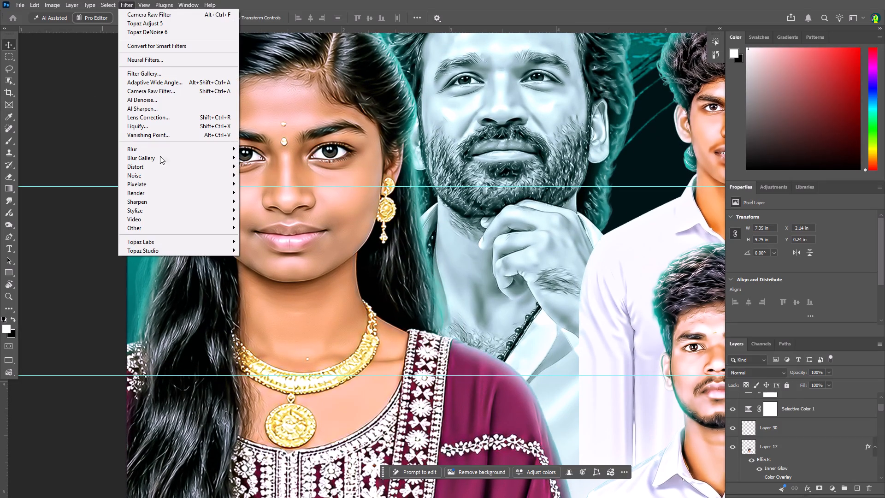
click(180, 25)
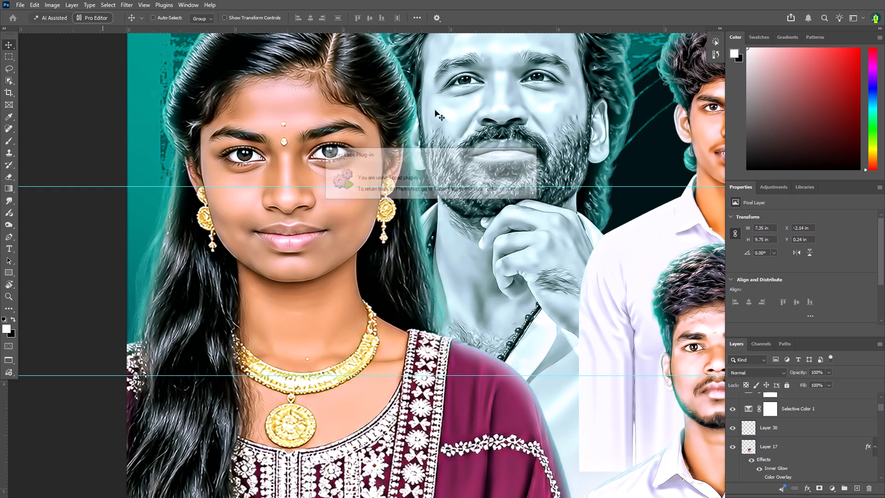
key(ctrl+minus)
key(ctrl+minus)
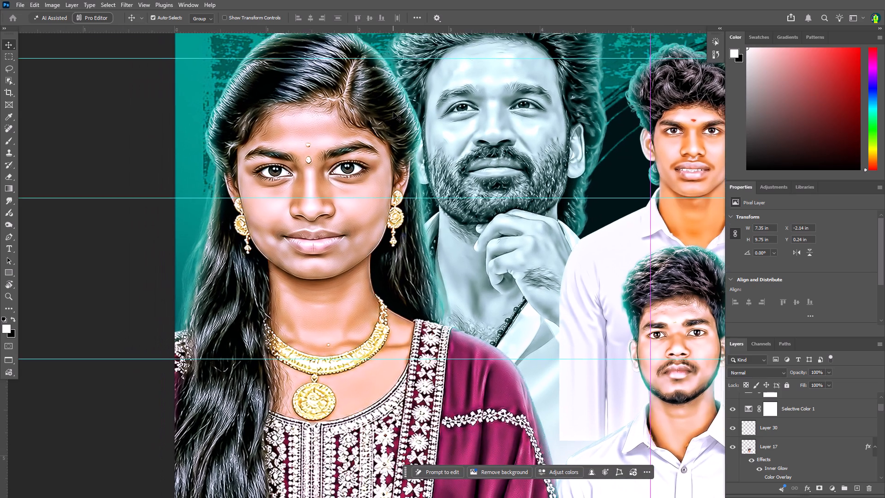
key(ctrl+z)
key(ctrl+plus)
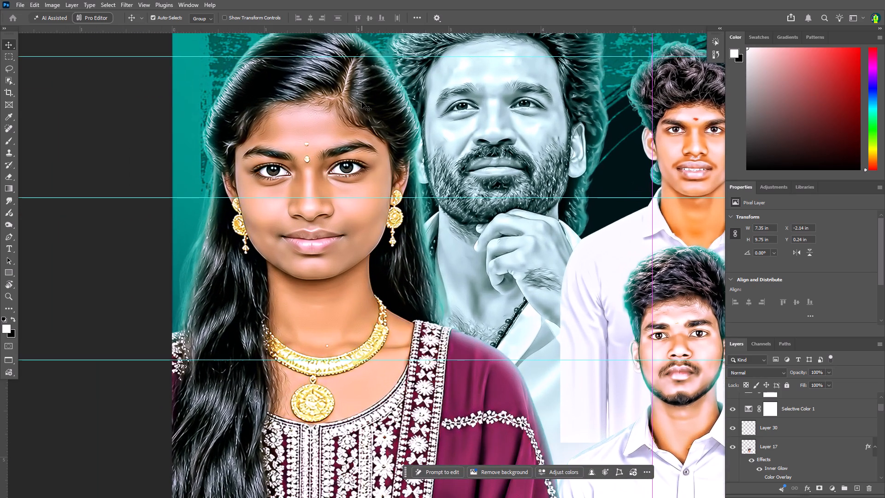
Brighten the girl's portrait with Levels, setting the white input level to 243.
key(ctrl+l)
click(307, 232)
key(Return)
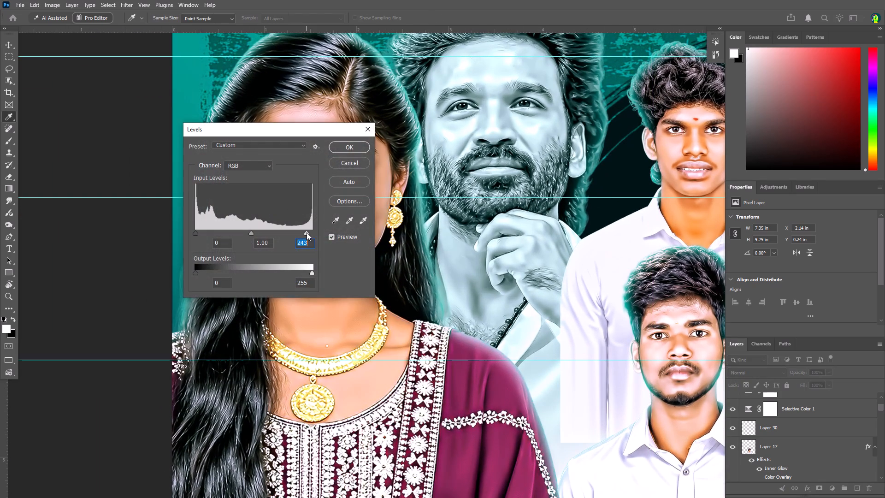
Apply the Camera Raw Filter to the girl's portrait with Texture +37 and Clarity about +50.
key(ctrl+shift+a)
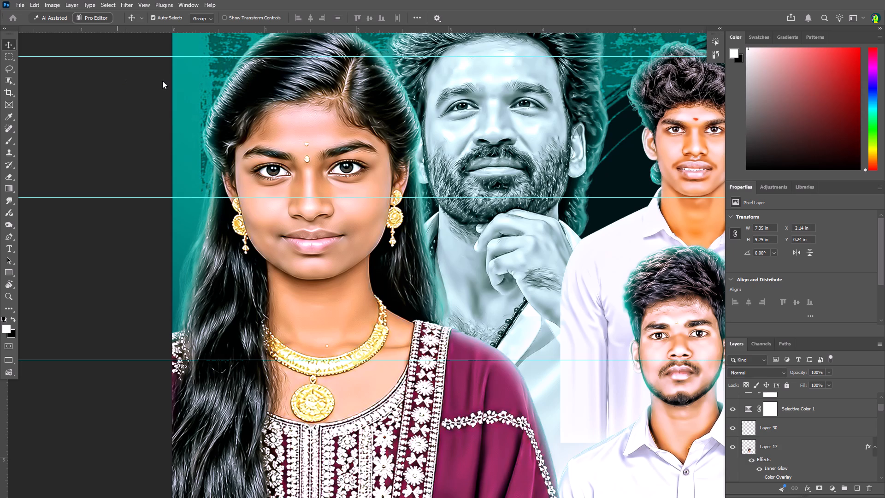
drag(288, 107, 334, 158)
key(space)
key(space)
key(space)
key(space)
key(space)
key(space)
key(space)
key(space)
key(space)
drag(320, 129, 322, 130)
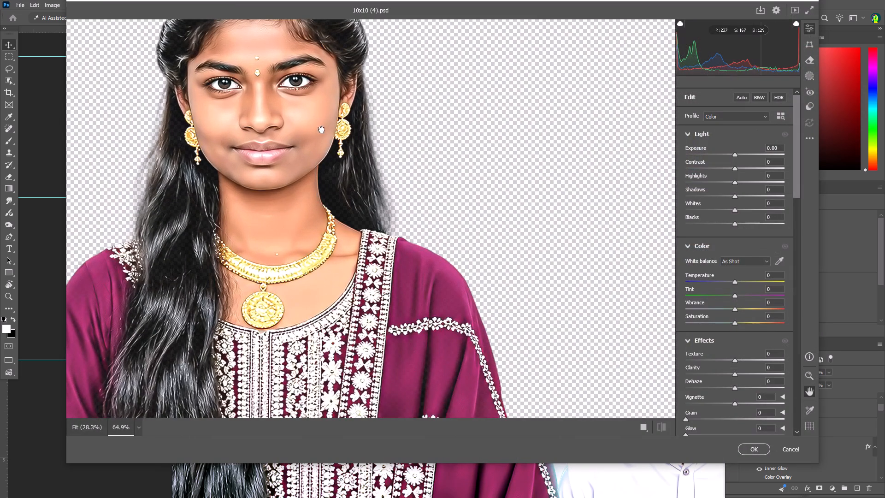
drag(322, 130, 384, 205)
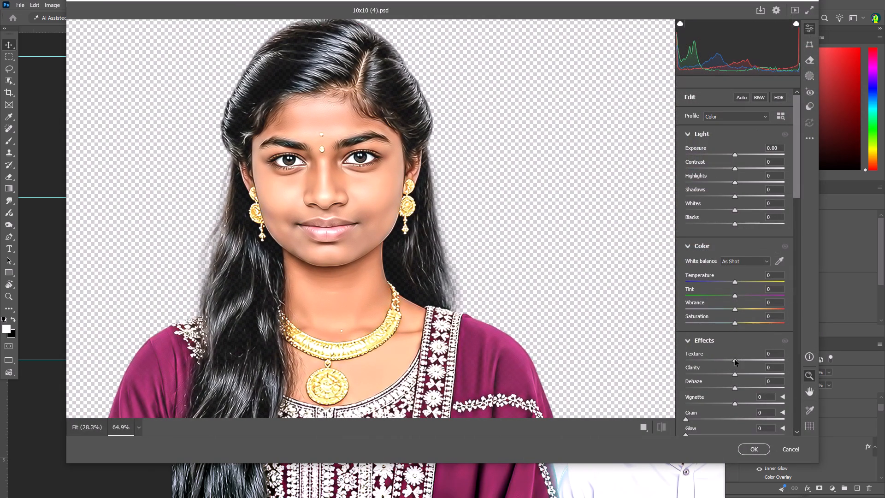
drag(735, 360, 754, 362)
drag(734, 376, 757, 380)
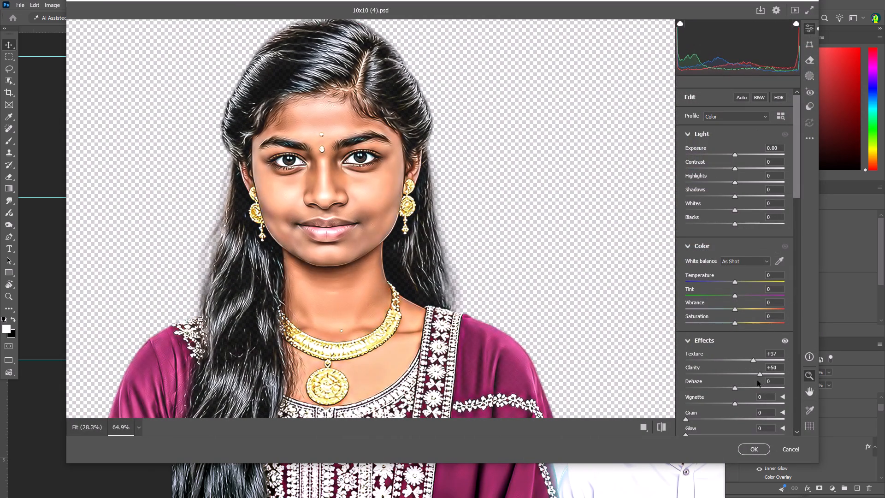
drag(757, 380, 755, 380)
click(760, 454)
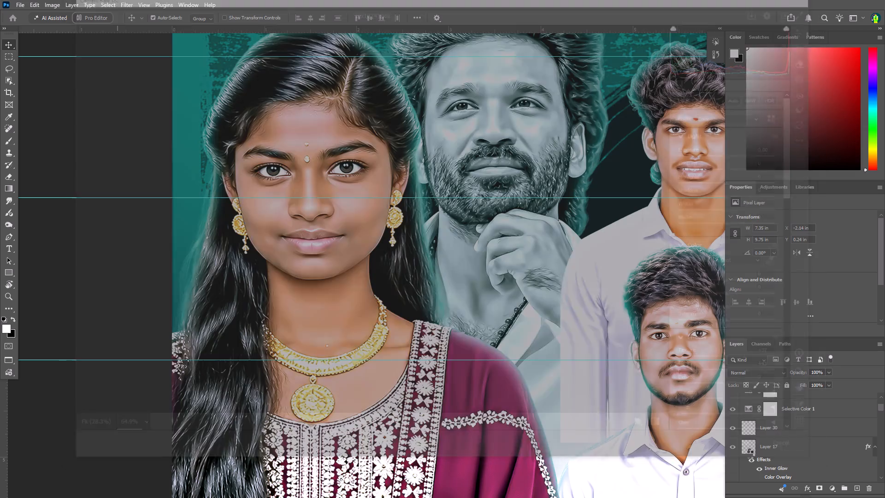
Run the Topaz DeNoise 6 filter on the girl's portrait.
scroll(335, 199, up, 1)
scroll(333, 197, down, 1)
key(ctrl+minus)
key(ctrl+minus)
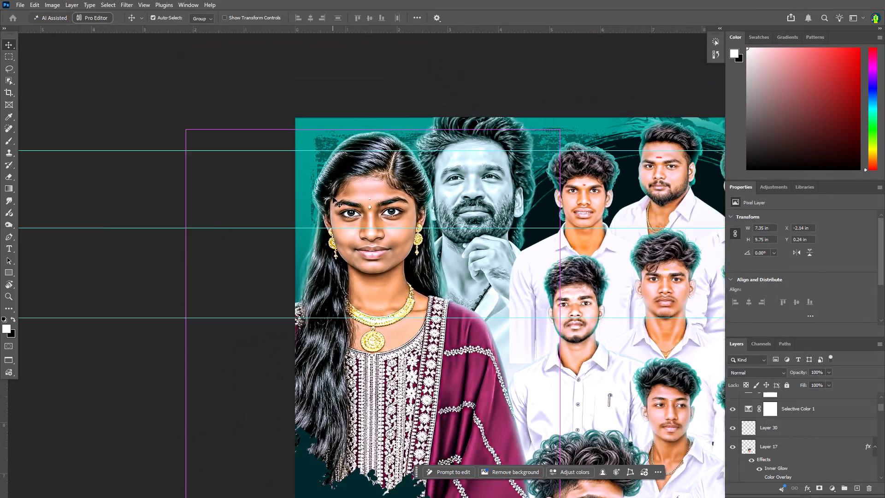
key(Tab)
key(Tab)
click(124, 0)
click(138, 32)
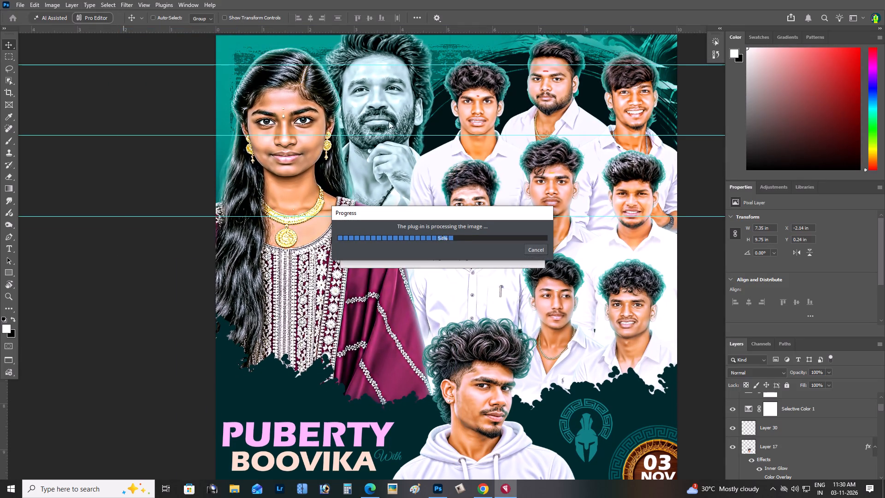
scroll(503, 198, up, 1)
scroll(503, 198, down, 2)
scroll(474, 198, up, 2)
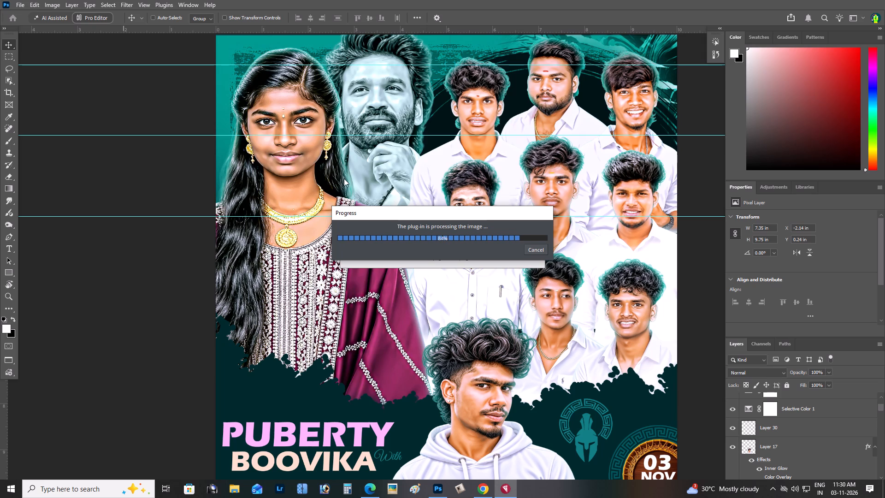
scroll(342, 178, down, 2)
scroll(342, 178, up, 2)
scroll(342, 178, down, 3)
key(ctrl+minus)
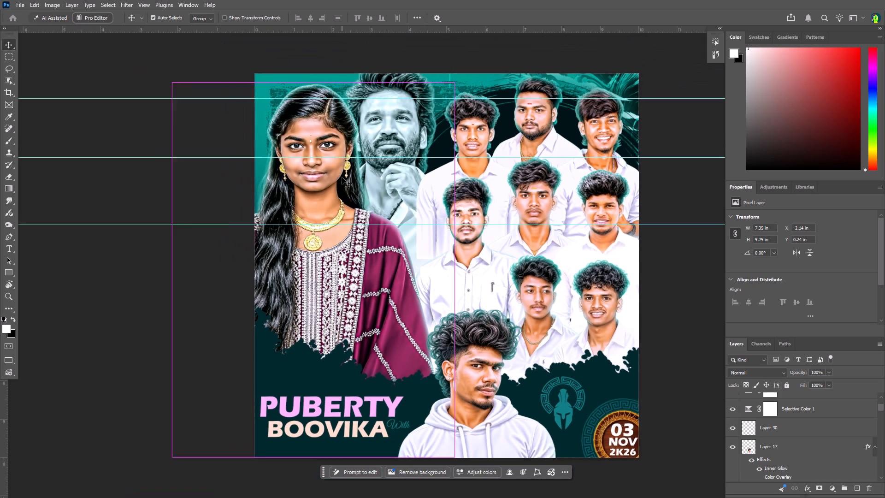
Hide the guides over the poster.
key(Tab)
key(ctrl+0)
key(ctrl+h)
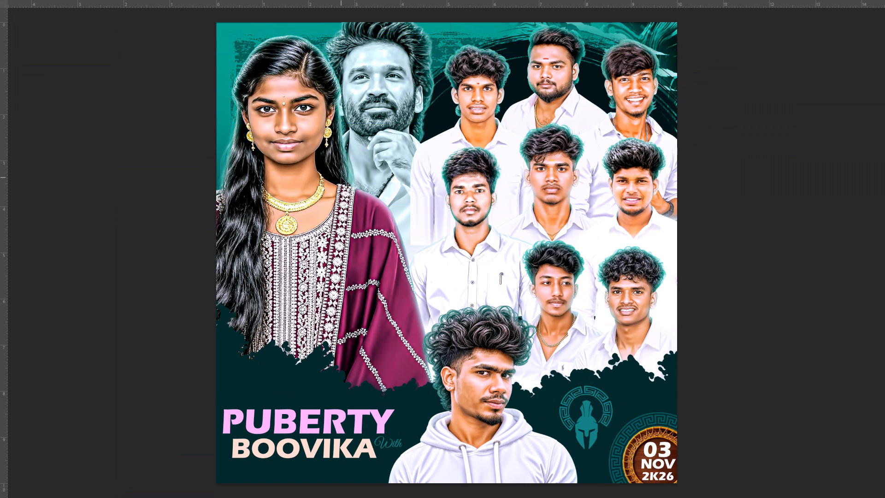
Send the leftmost back-row young man's layer backward, just behind the teal-toned bearded man's portrait, so his shirt stops covering the wristwatch.
key(z)
double_click(406, 173)
key(v)
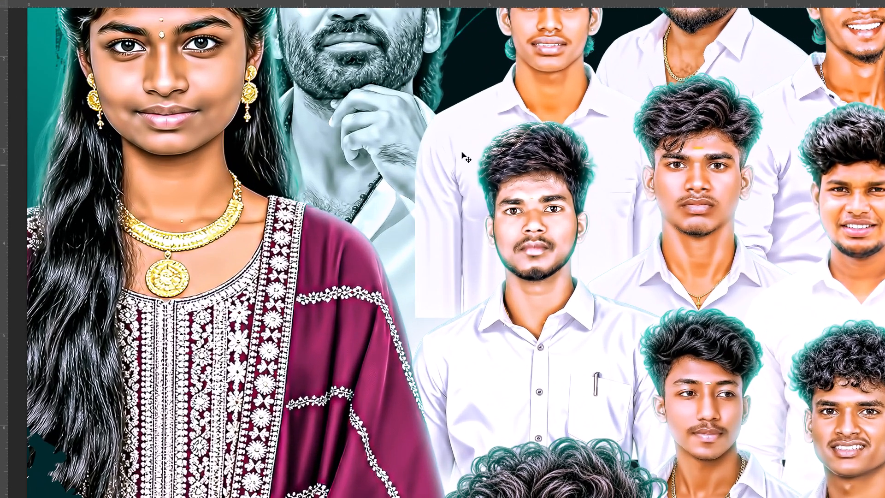
right_click(462, 150)
click(473, 155)
drag(470, 152, 479, 157)
key(ctrl+z)
right_click(472, 146)
click(494, 185)
drag(481, 161, 484, 162)
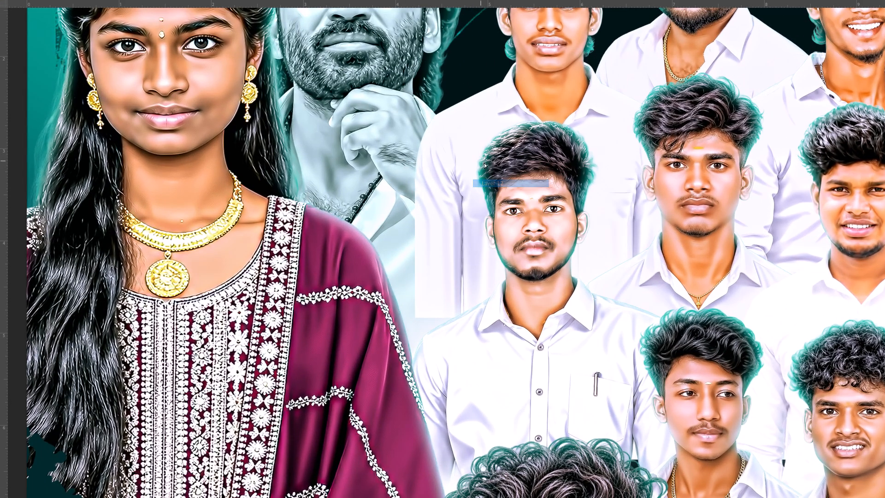
drag(484, 162, 497, 179)
key(ctrl+z)
key(space)
key(space)
drag(491, 179, 481, 177)
click(480, 177)
key(space)
key(space)
key(space)
key(space)
key(space)
key(space)
key(space)
key(space)
drag(465, 157, 461, 159)
drag(459, 159, 454, 161)
key(ctrl+minus)
key(ctrl+bracketleft)
key(ctrl+bracketleft)
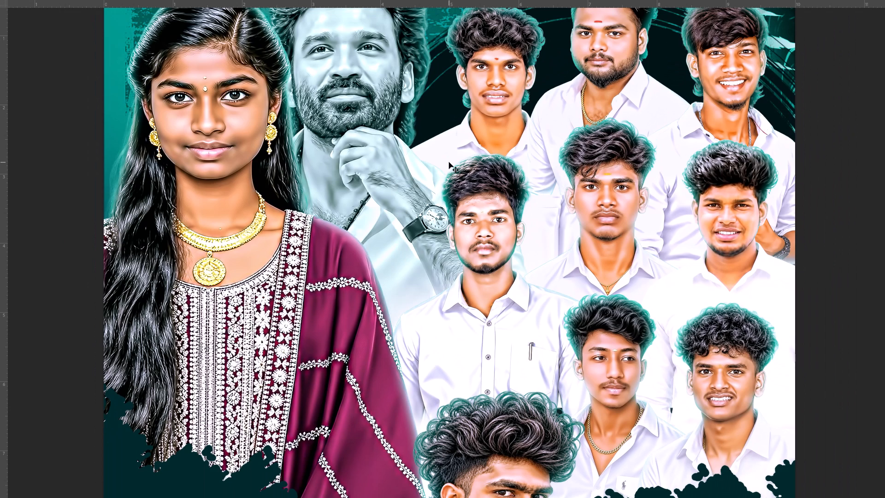
scroll(449, 162, up, 2)
scroll(449, 162, down, 1)
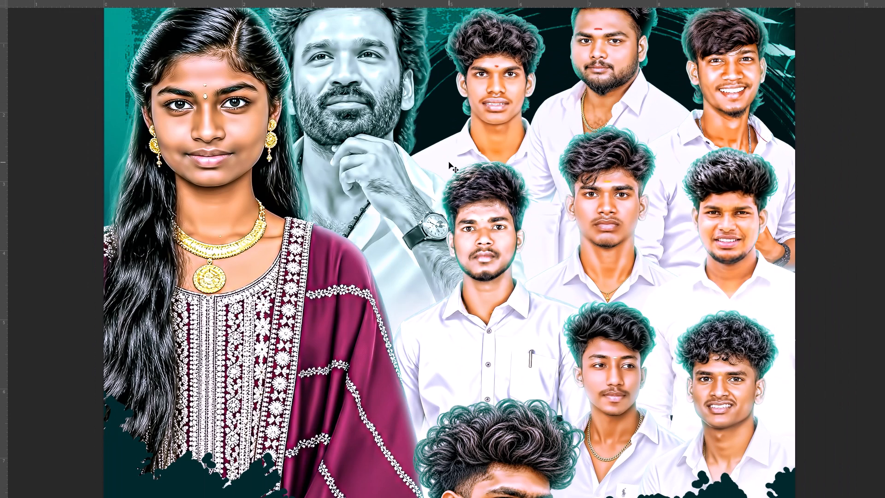
key(ctrl+bracketright)
scroll(450, 162, up, 2)
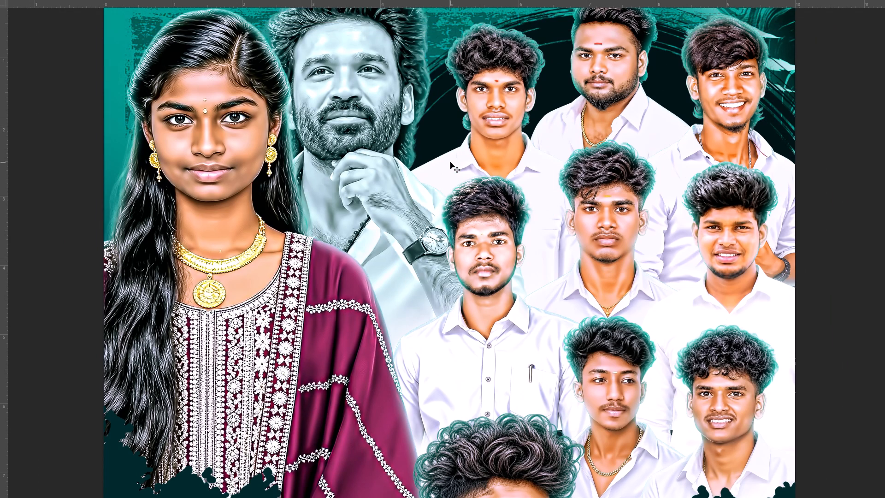
key(ctrl+0)
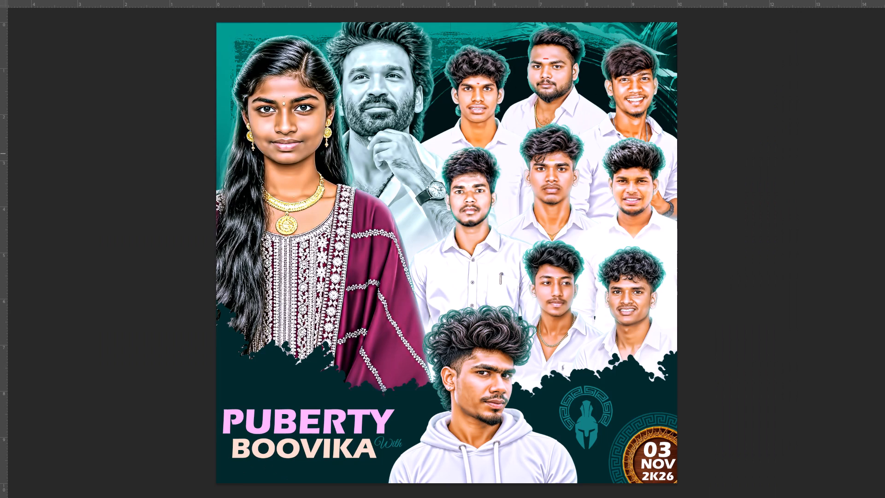
Select the Selective Color 3 adjustment and toggle Selective Color 2 and Selective Color 1 off and on to compare their effects.
right_click(390, 168)
click(401, 174)
drag(402, 174, 408, 178)
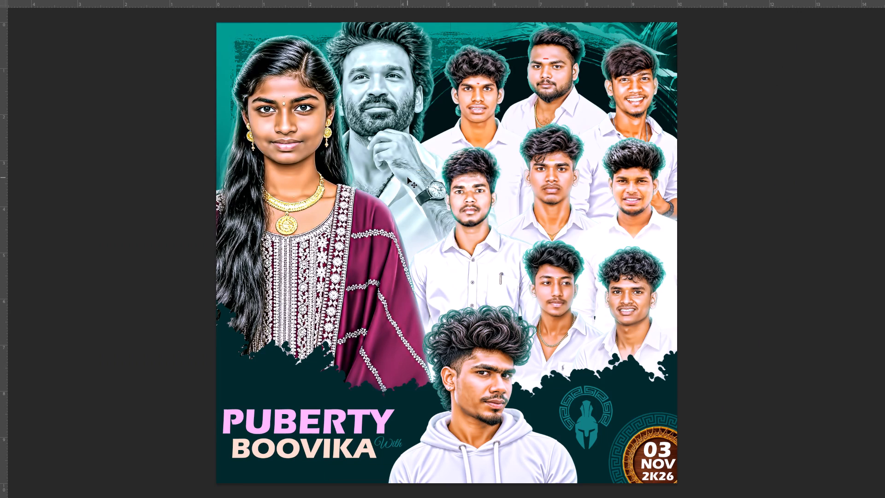
key(Tab)
right_click(406, 179)
click(418, 189)
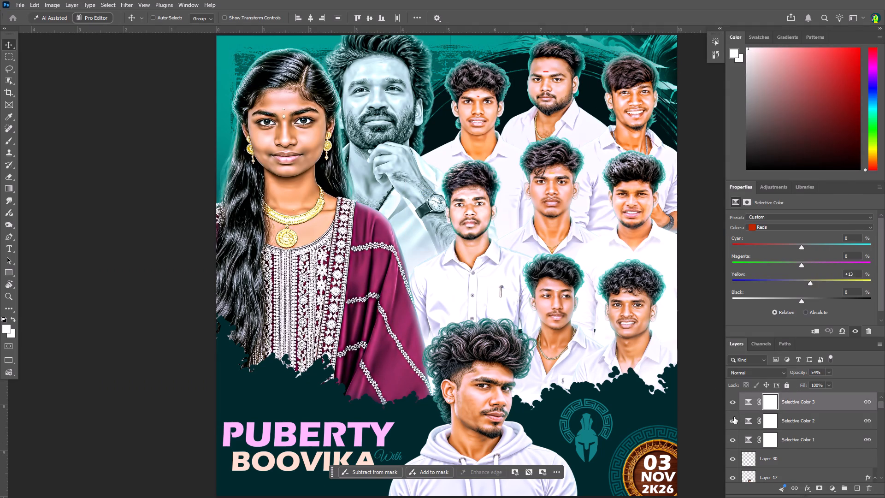
click(733, 417)
click(733, 417)
click(733, 417)
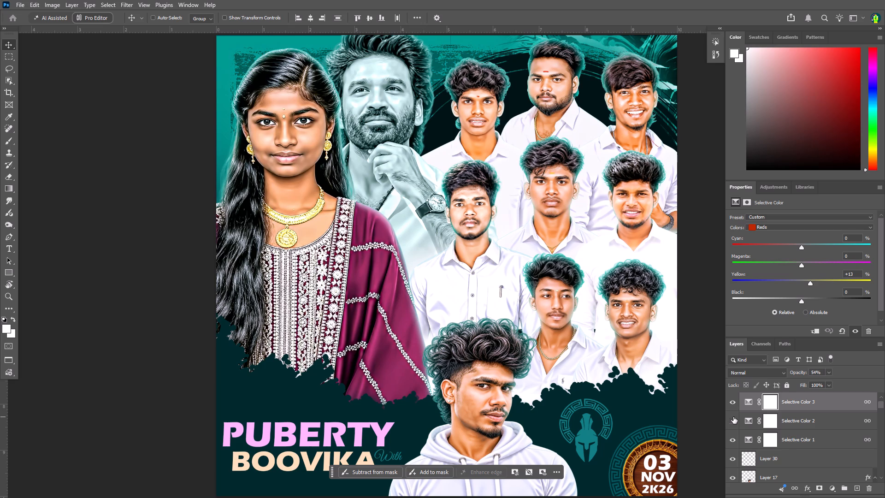
click(733, 417)
click(730, 442)
click(730, 442)
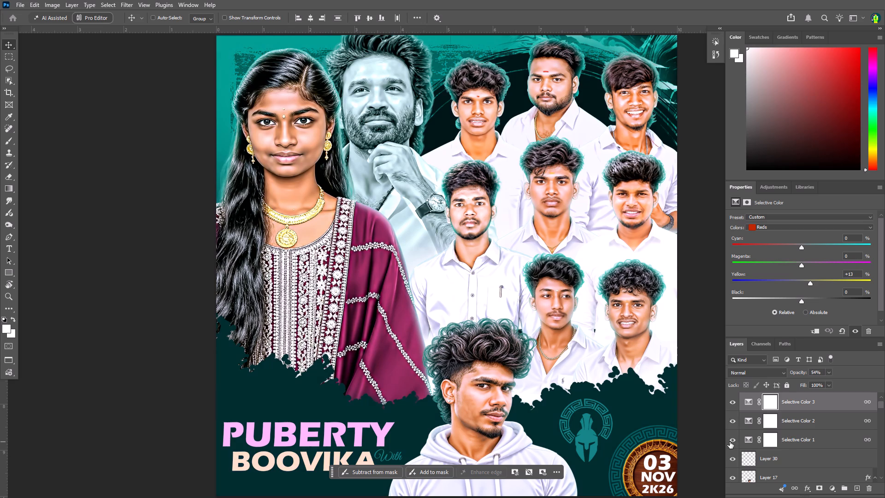
click(730, 442)
click(730, 442)
Hide the Brightness/Contrast 1 and three Selective Color adjustments and examine the portraits up close without them.
key(Tab)
key(ctrl+plus)
key(space)
key(space)
key(space)
key(space)
key(space)
key(space)
key(space)
key(space)
key(space)
key(space)
key(space)
key(space)
key(space)
key(space)
key(space)
key(space)
key(space)
key(space)
key(space)
key(space)
drag(559, 100, 535, 134)
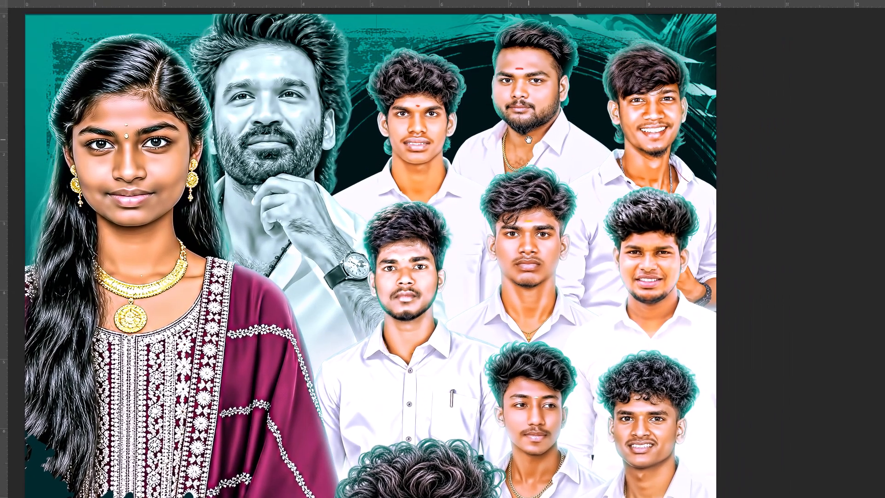
double_click(529, 140)
key(Tab)
right_click(577, 201)
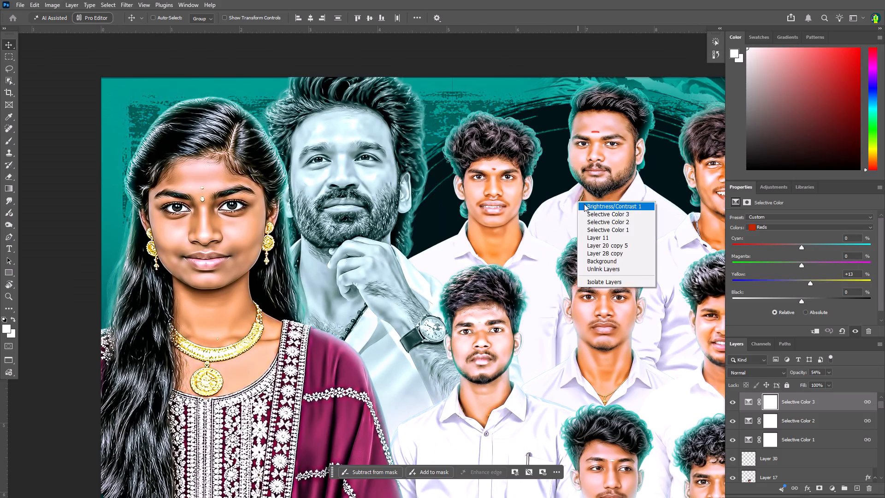
click(585, 204)
drag(733, 406, 737, 462)
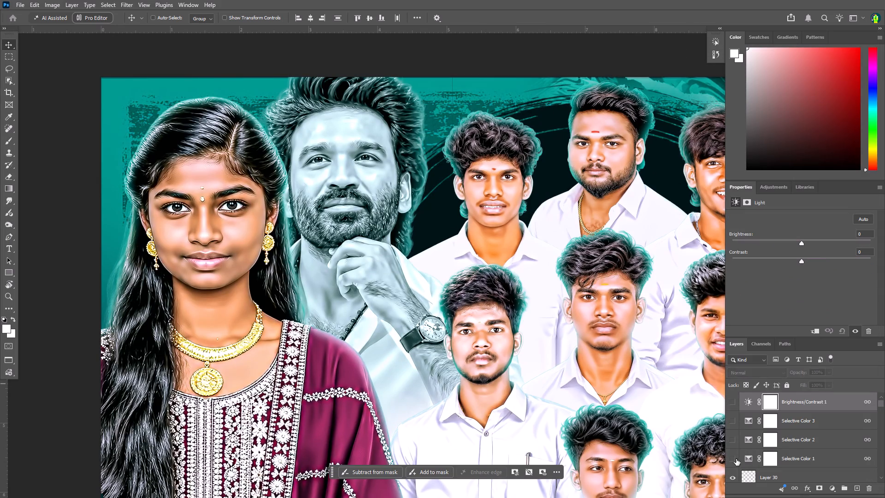
key(Tab)
key(ctrl+minus)
key(ctrl+plus)
key(ctrl+plus)
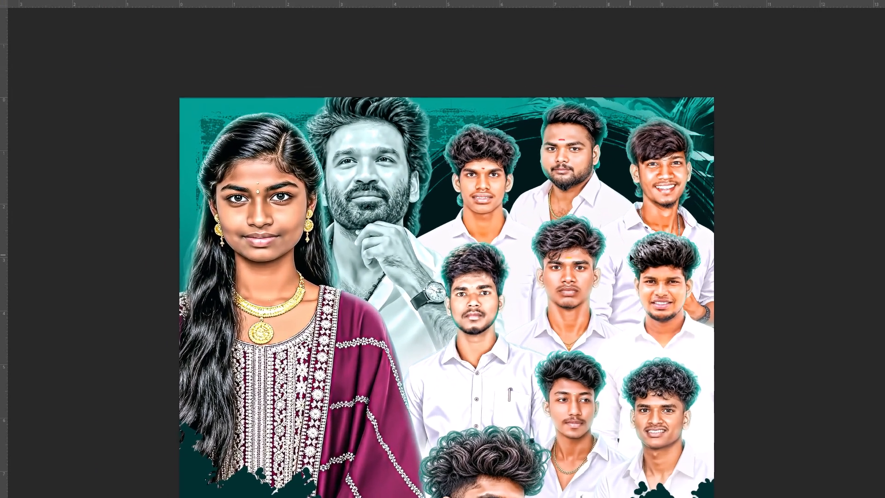
key(space)
key(space)
drag(630, 255, 602, 255)
click(596, 255)
key(Tab)
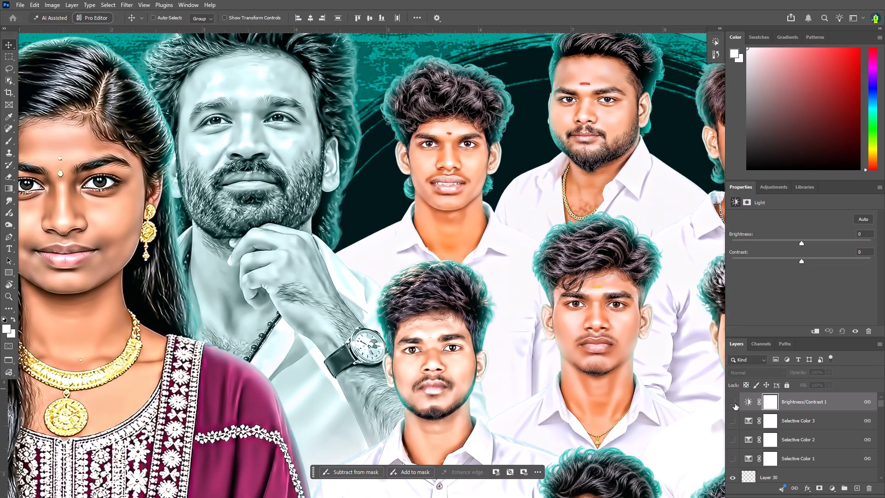
Toggle the Brightness/Contrast 1 adjustment to compare, and show it and the three Selective Color adjustments again.
click(734, 403)
click(734, 403)
click(734, 403)
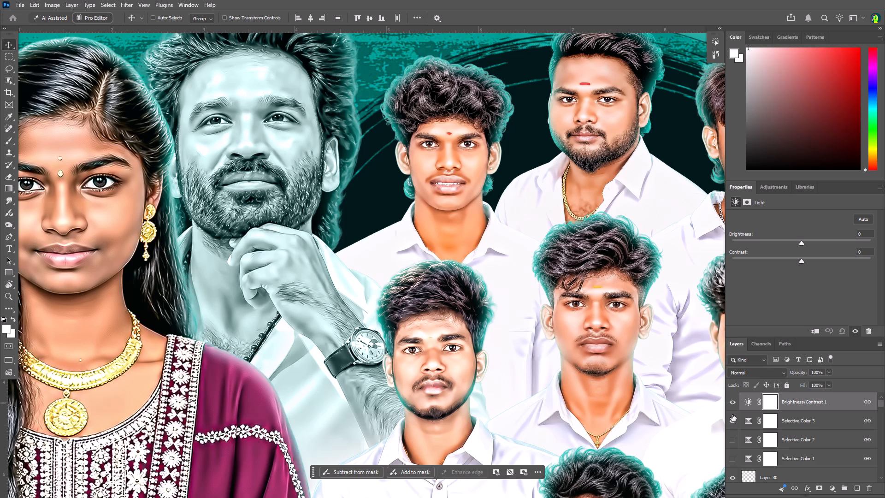
click(732, 415)
click(732, 443)
click(733, 460)
Set the Brightness/Contrast 1 adjustment to Brightness 5 and Contrast 5.
double_click(751, 401)
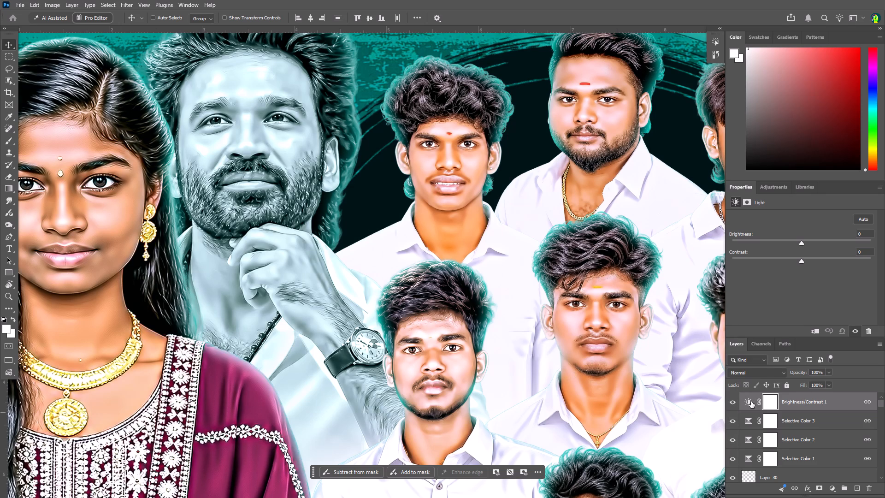
click(806, 243)
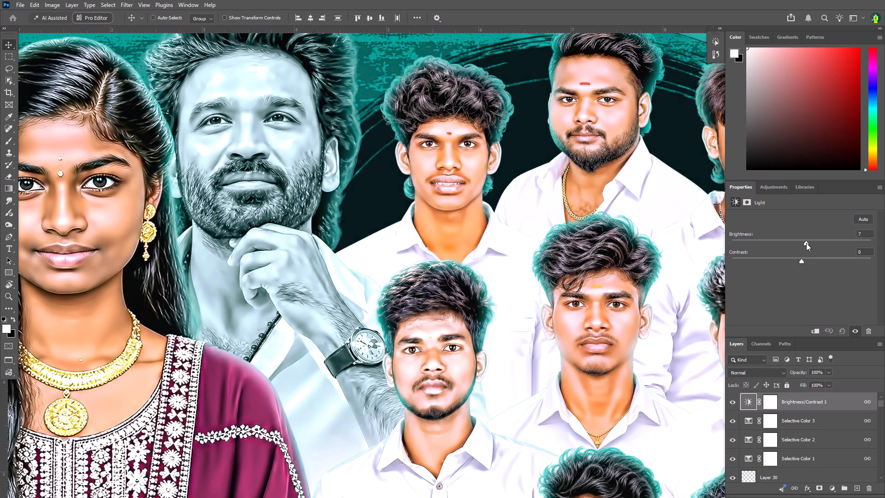
click(804, 261)
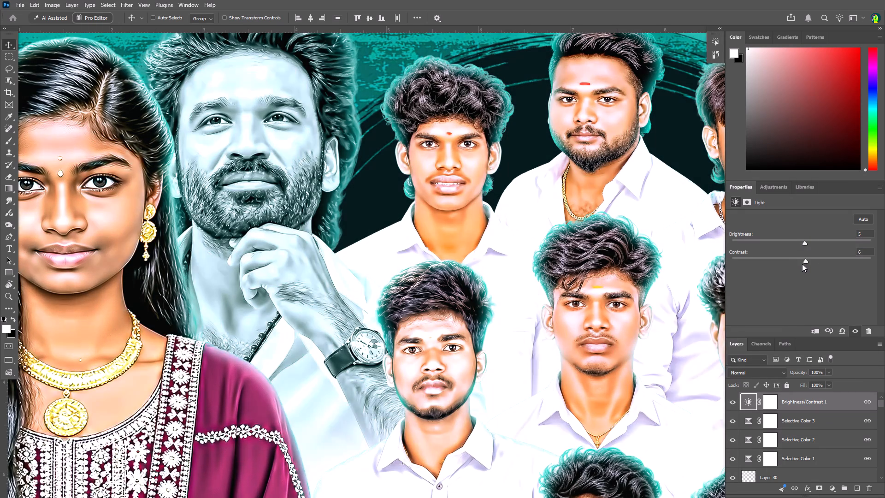
double_click(860, 250)
scroll(860, 250, up, 4)
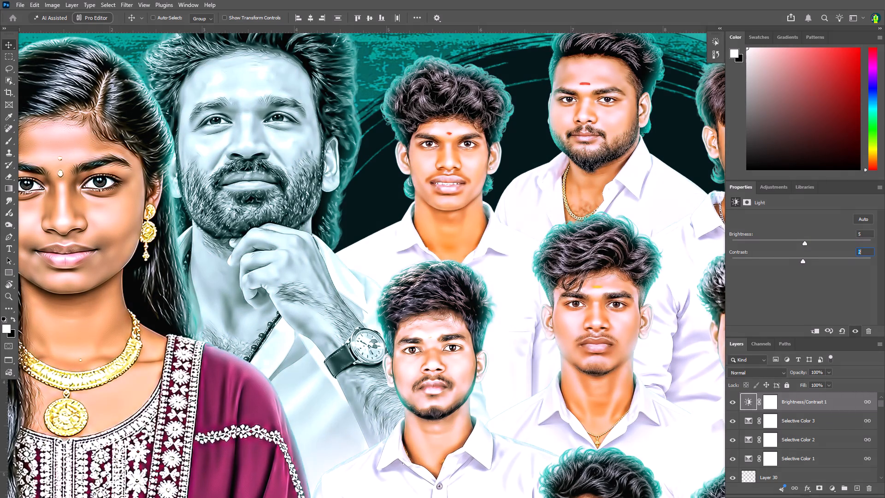
scroll(860, 250, up, 2)
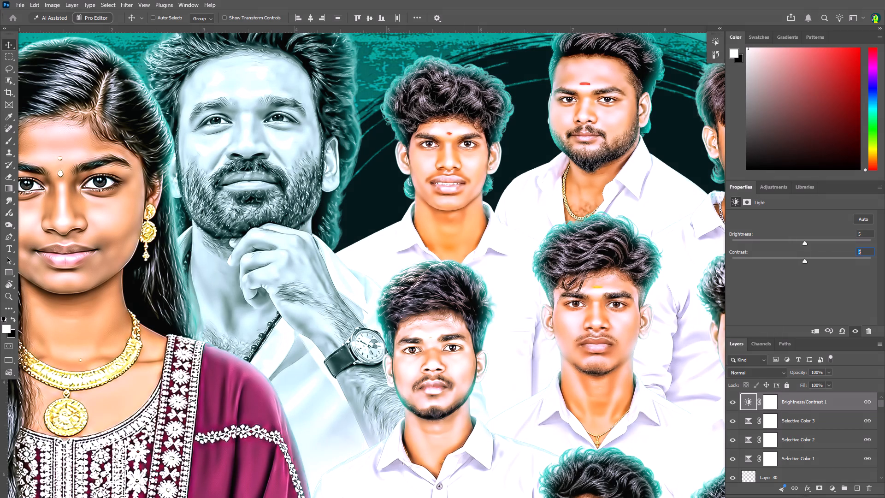
key(Return)
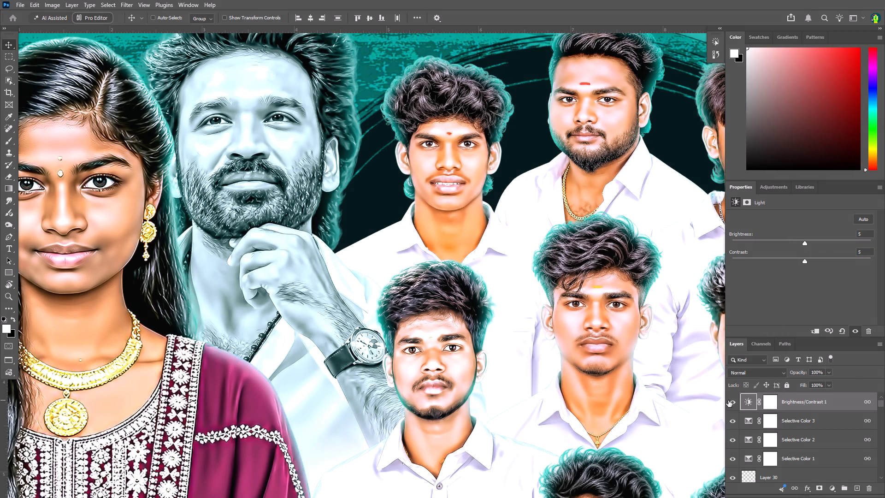
Toggle the visibility of the Brightness/Contrast 1 adjustment and review the whole poster.
click(729, 400)
key(Tab)
key(Tab)
key(Tab)
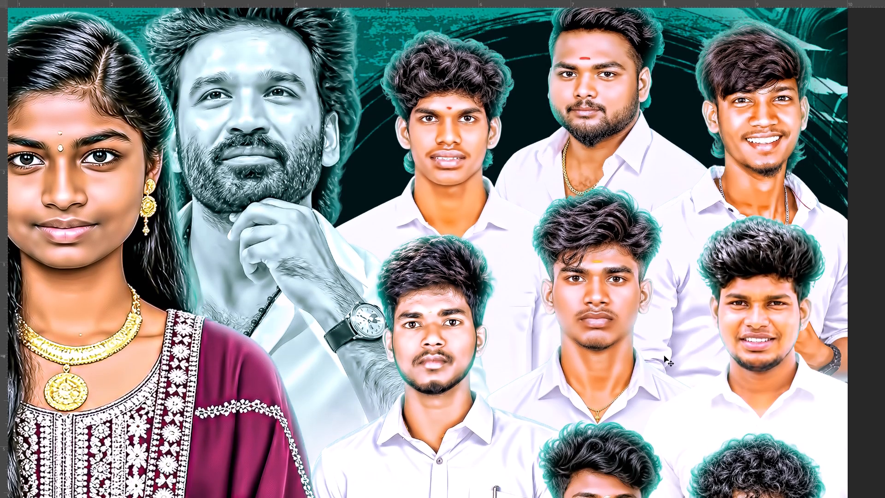
key(ctrl+minus)
key(ctrl+0)
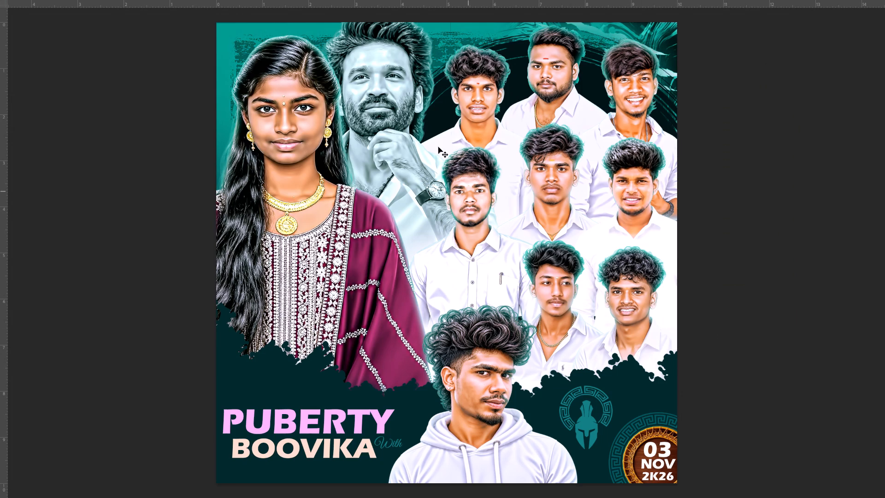
Save the poster document.
key(ctrl+s)
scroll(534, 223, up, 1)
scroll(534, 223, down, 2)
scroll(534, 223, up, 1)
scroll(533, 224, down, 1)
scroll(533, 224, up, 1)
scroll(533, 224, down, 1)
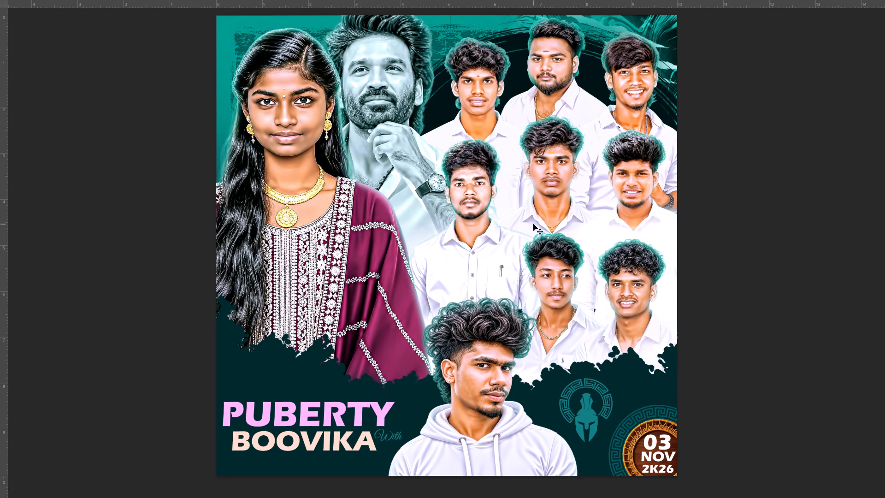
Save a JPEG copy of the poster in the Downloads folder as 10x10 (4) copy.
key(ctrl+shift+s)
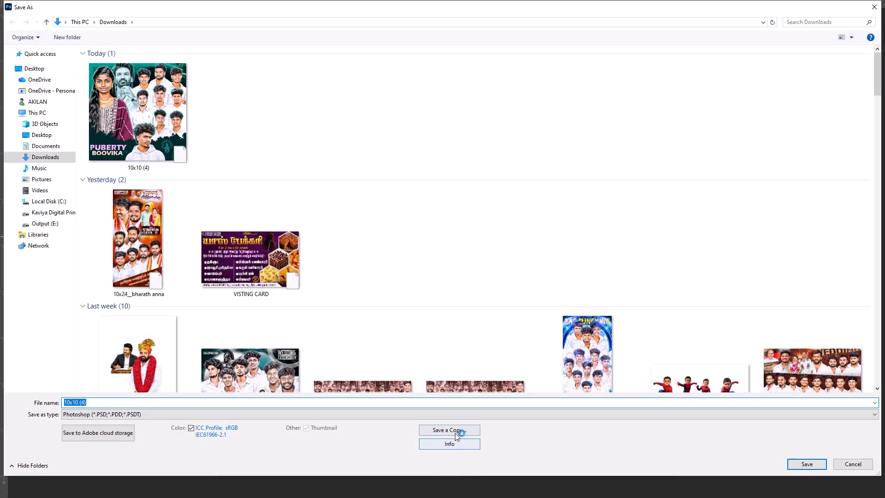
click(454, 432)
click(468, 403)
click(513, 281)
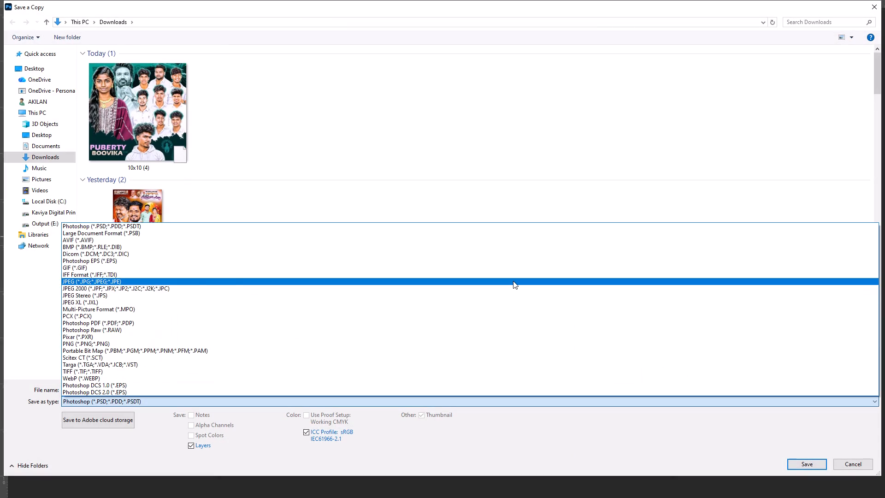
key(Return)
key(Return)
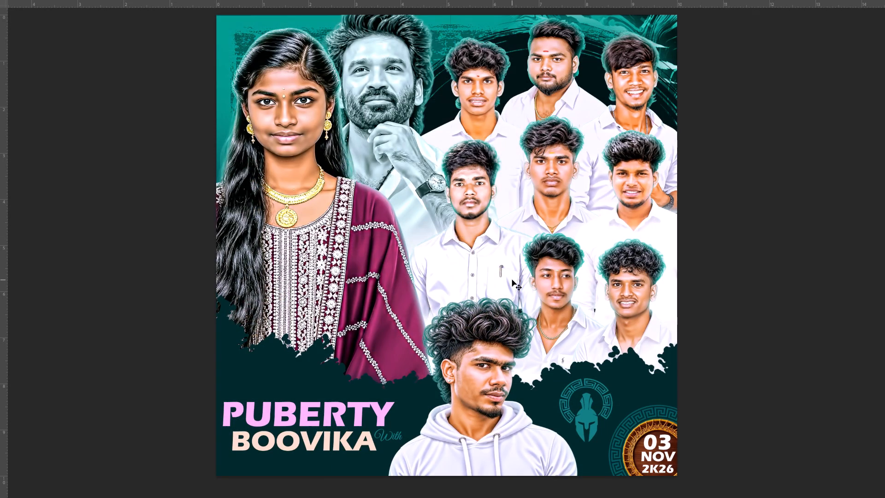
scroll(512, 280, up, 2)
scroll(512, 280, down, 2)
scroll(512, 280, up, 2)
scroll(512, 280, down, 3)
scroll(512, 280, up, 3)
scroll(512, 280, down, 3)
Save a JPEG copy of the poster over 10x10 (4) copy.jpg in Downloads at maximum quality 12.
key(ctrl+shift+s)
key(ctrl+shift+s)
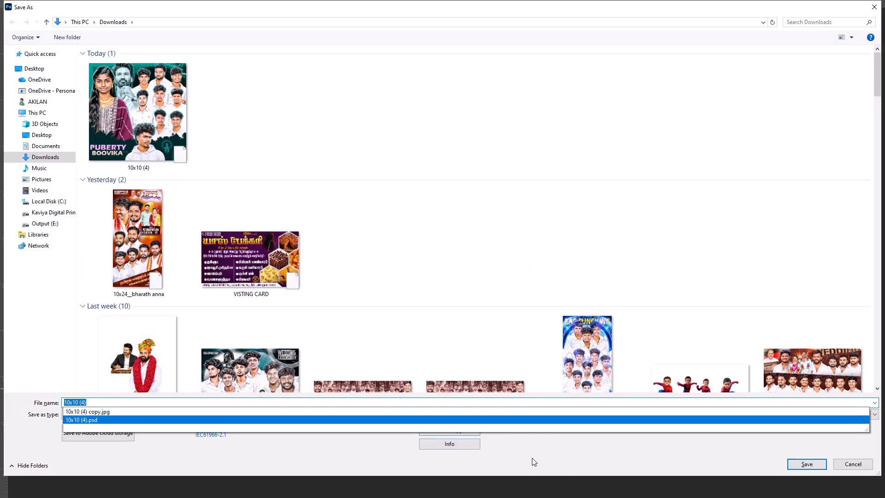
click(533, 458)
click(462, 432)
click(485, 404)
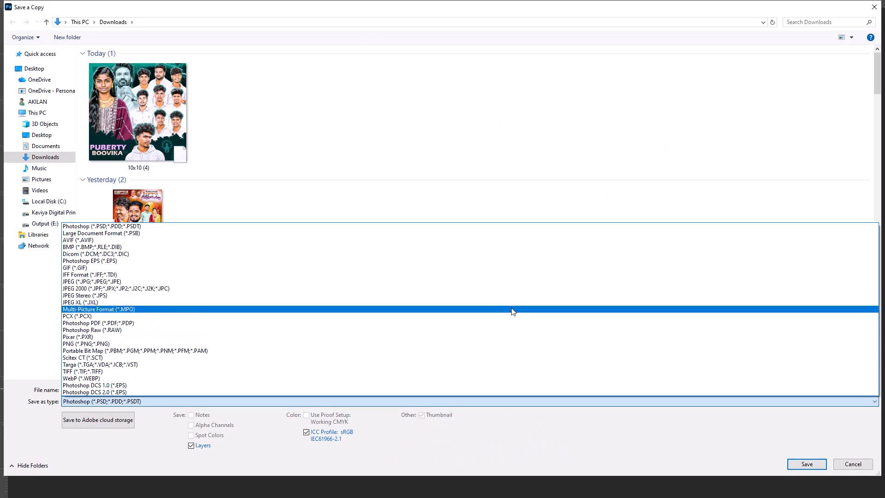
click(511, 284)
key(Return)
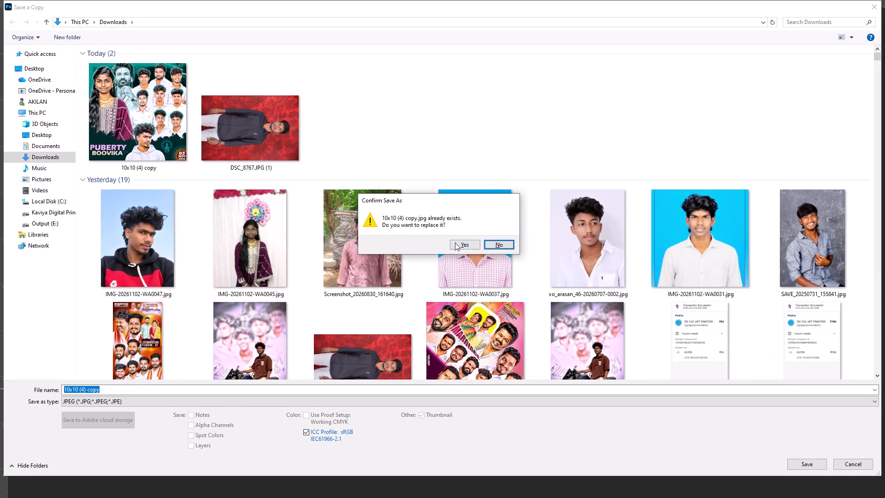
click(455, 243)
drag(433, 162, 515, 165)
key(Return)
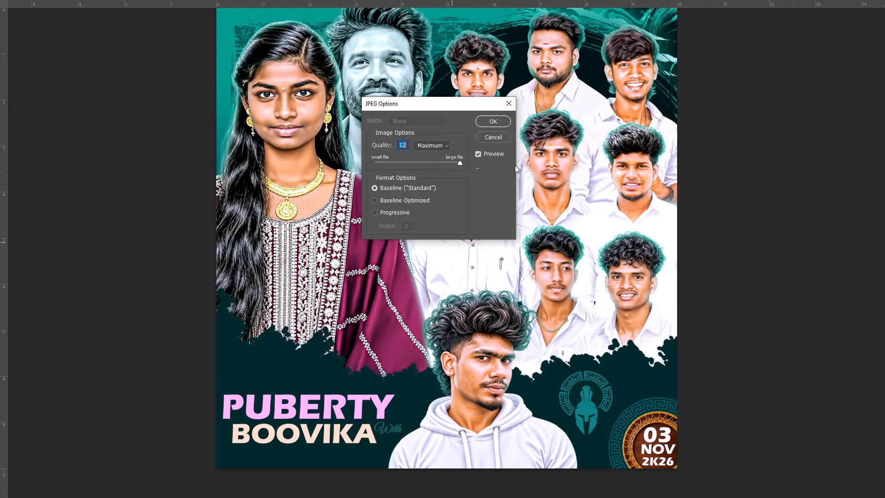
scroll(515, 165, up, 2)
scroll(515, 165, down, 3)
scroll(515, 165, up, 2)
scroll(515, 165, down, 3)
Switch to the browser's ChatGPT page showing the image of the young man in a white shirt.
key(alt+Tab)
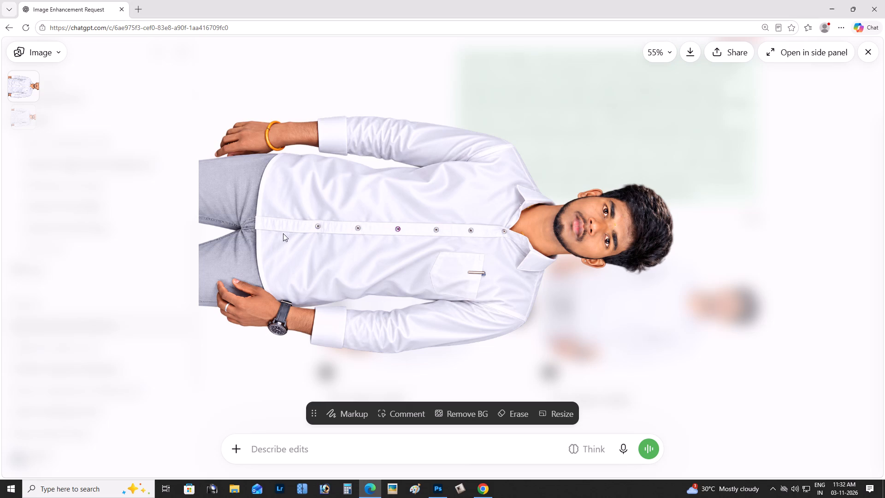
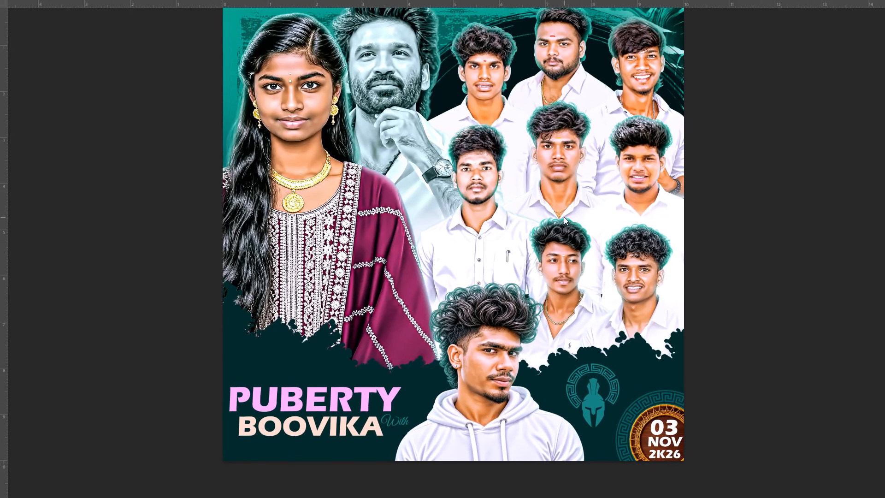
In Photoshop, browse the files available to open in the 2026 > 11 NOVEMBER > 02 folder on the Output (E:) drive.
key(ctrl+o)
scroll(446, 144, up, 3)
scroll(446, 144, down, 2)
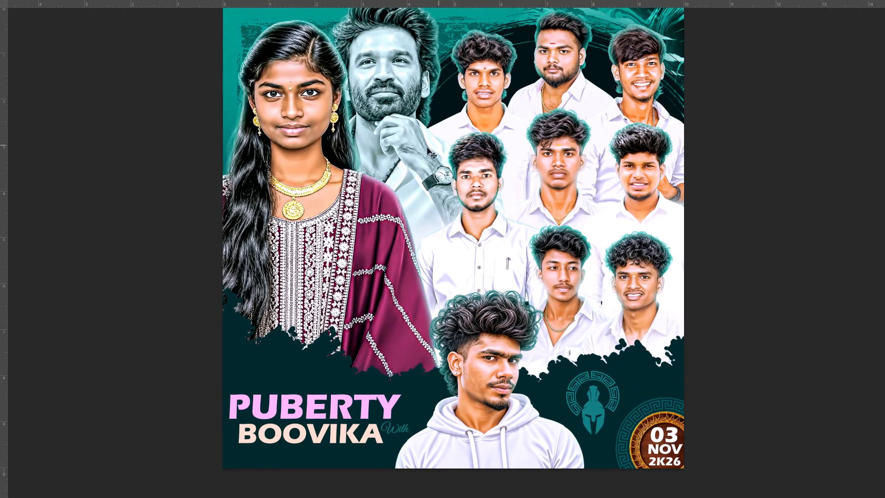
key(ctrl+o)
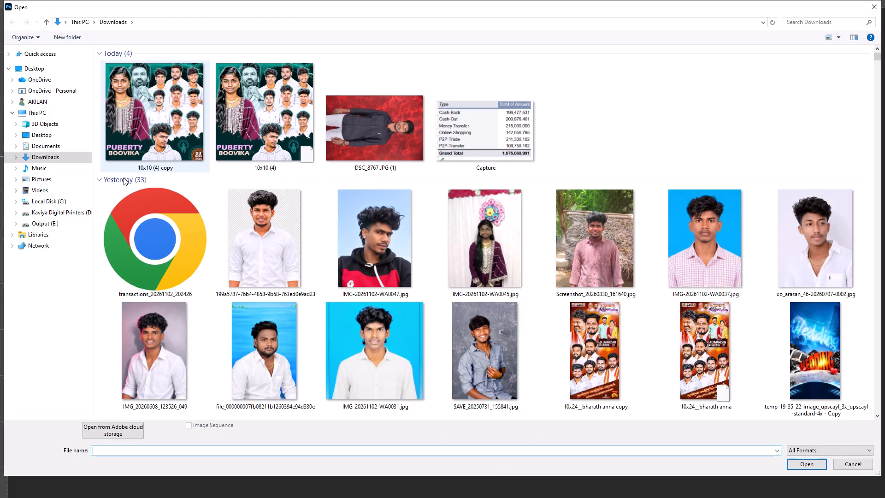
click(57, 218)
double_click(307, 79)
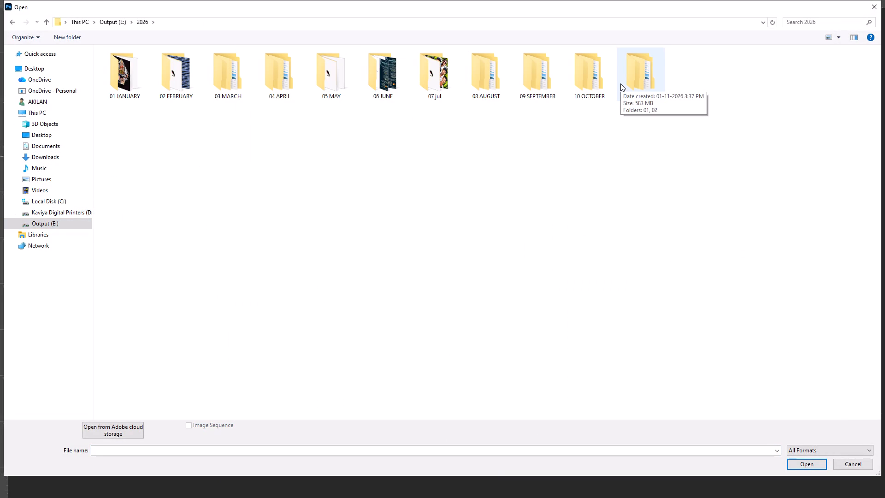
click(620, 187)
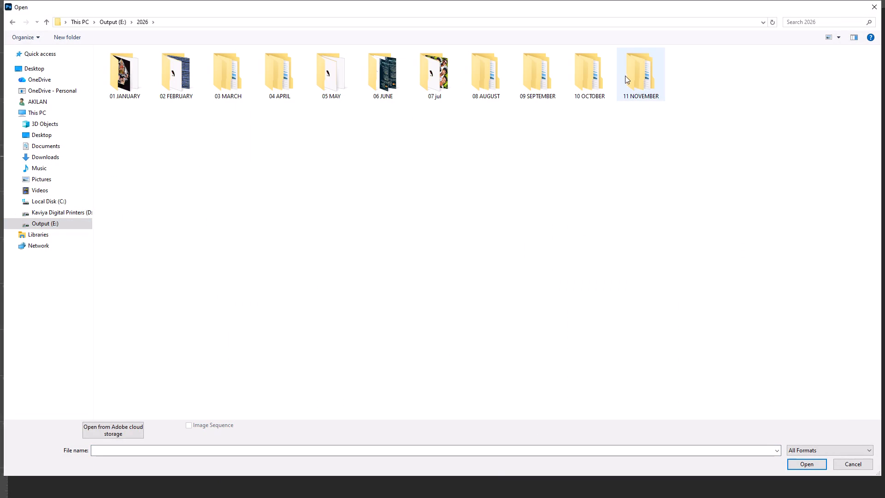
double_click(625, 75)
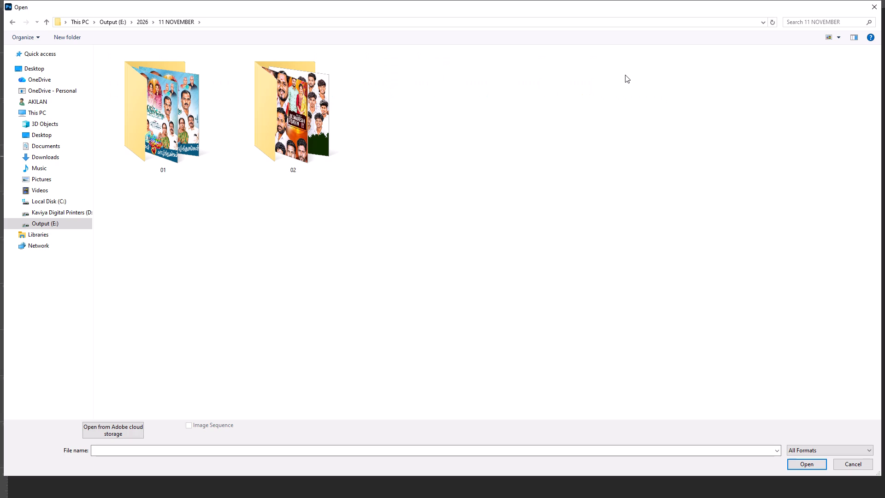
click(267, 137)
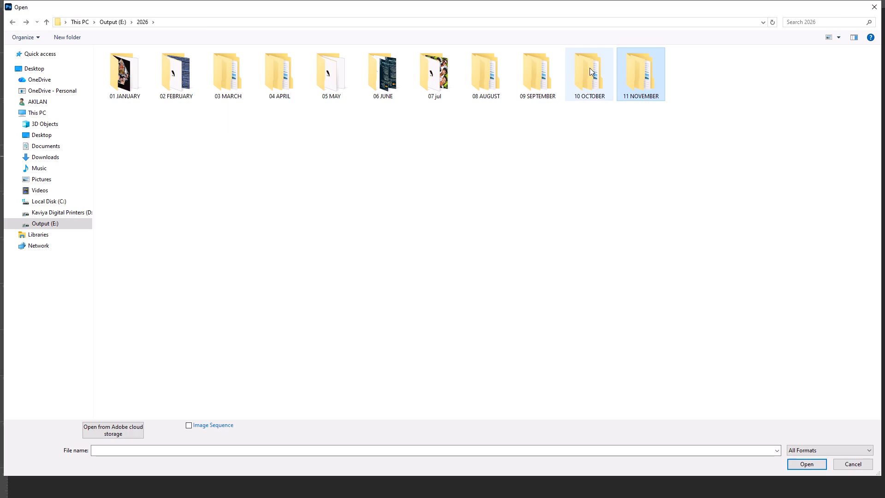
click(671, 84)
double_click(654, 77)
double_click(313, 76)
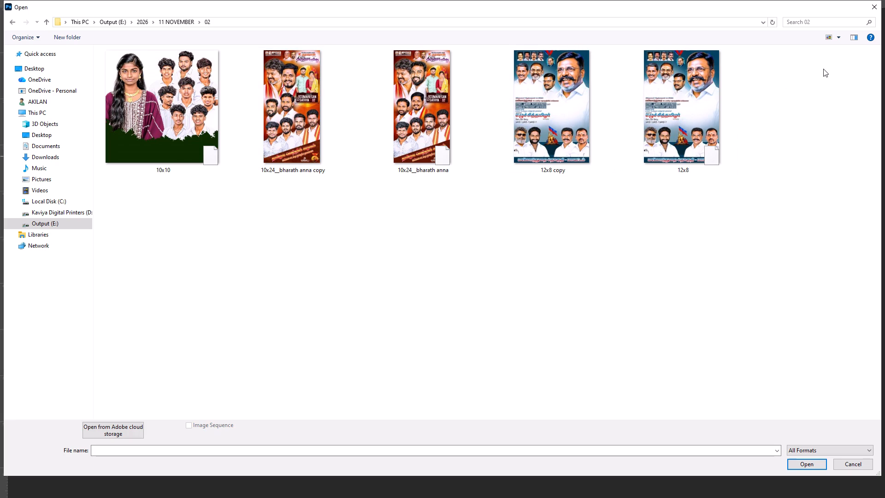
click(817, 129)
click(610, 236)
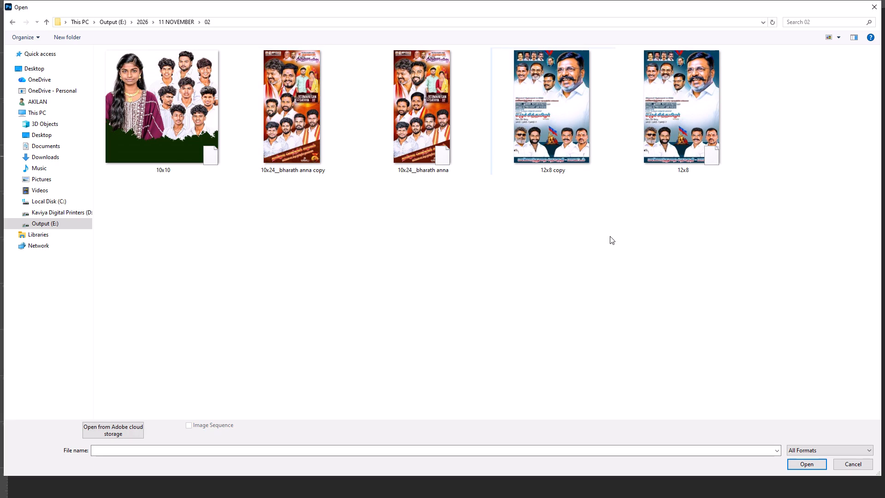
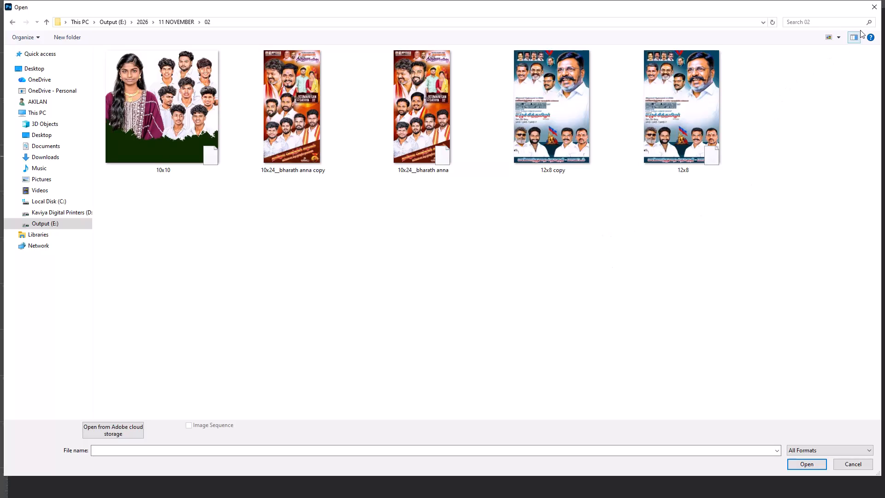
Leave the file browser without opening any design and return to the PUBERTY BOOVIKA poster.
click(870, 2)
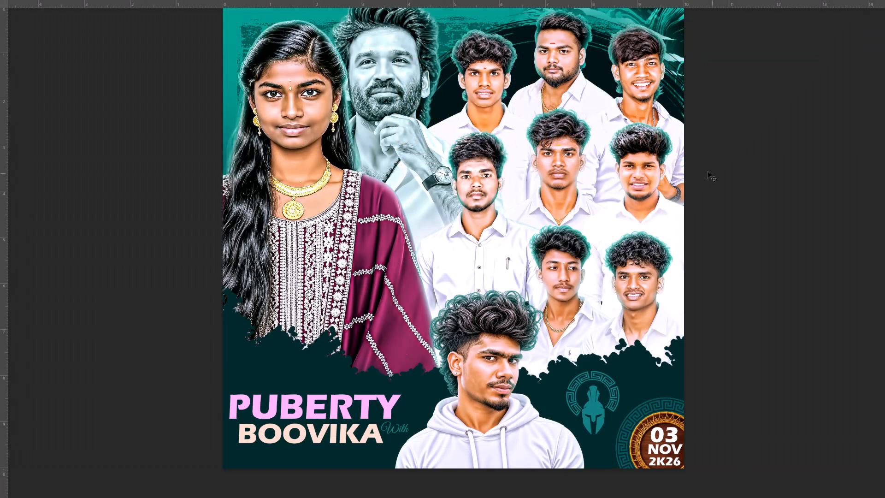